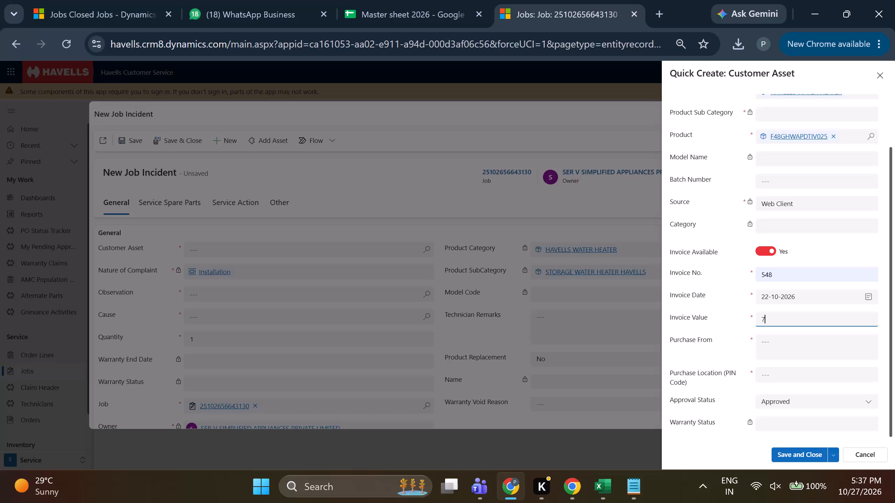
Complete the customer asset with invoice value 7,050, purchase from NOIDA and purchase location PIN code 201301, and save it.
text(050)
key(Tab)
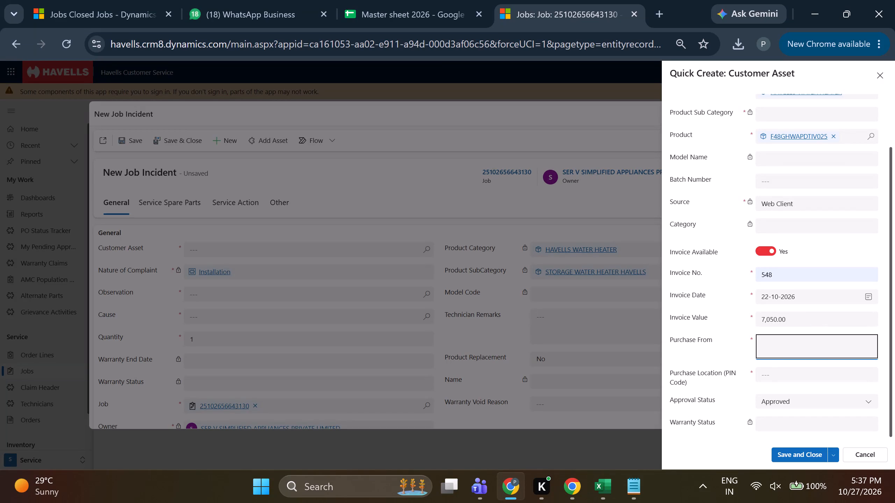
text(NOIDA)
key(Tab)
text(291)
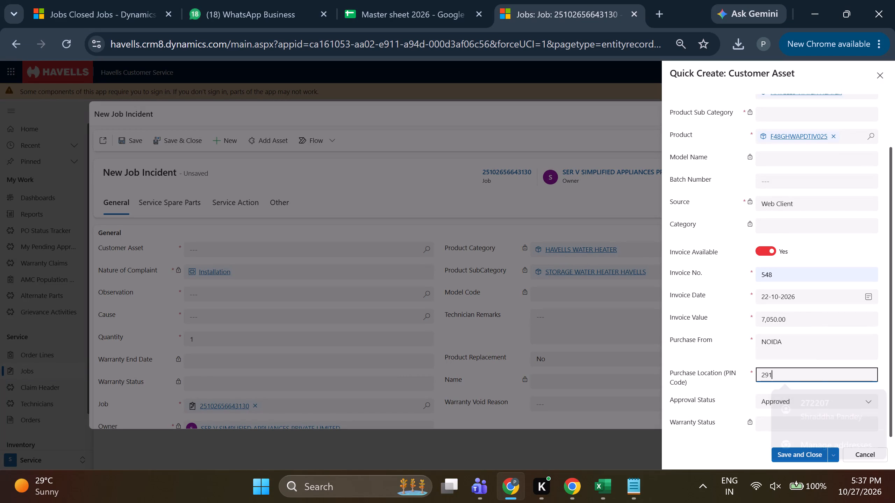
key(BackSpace)
key(BackSpace)
text(01301)
key(ctrl+s)
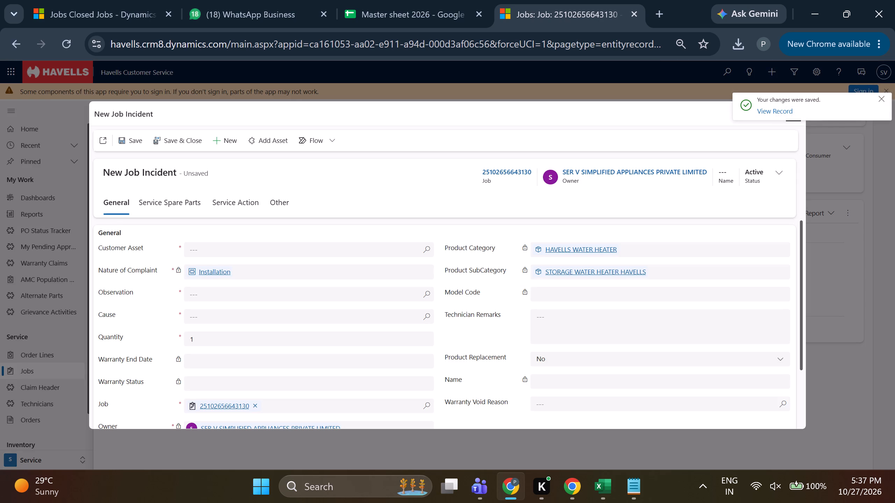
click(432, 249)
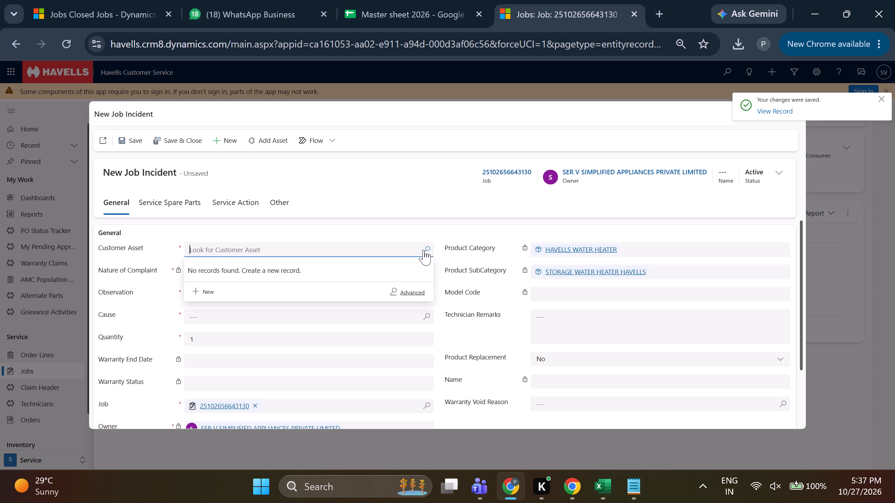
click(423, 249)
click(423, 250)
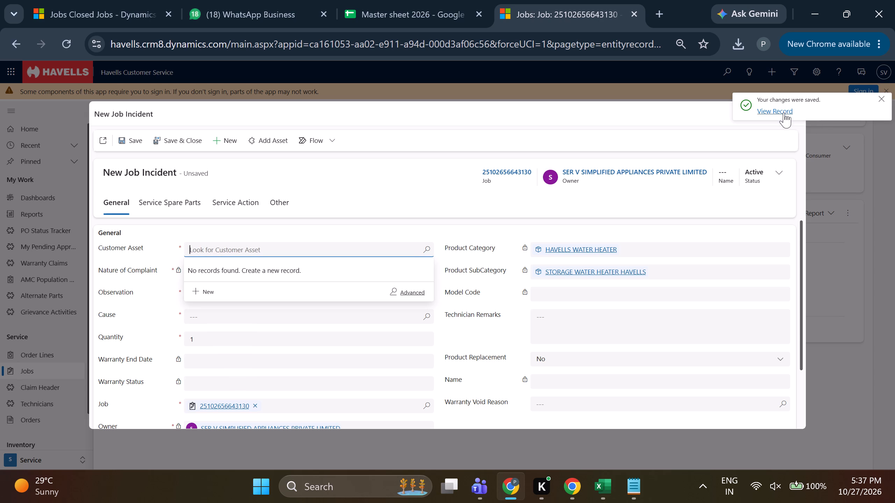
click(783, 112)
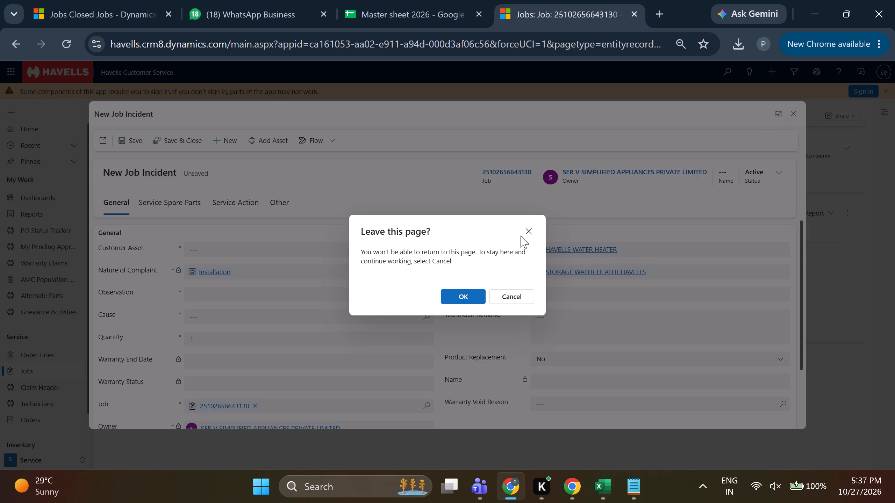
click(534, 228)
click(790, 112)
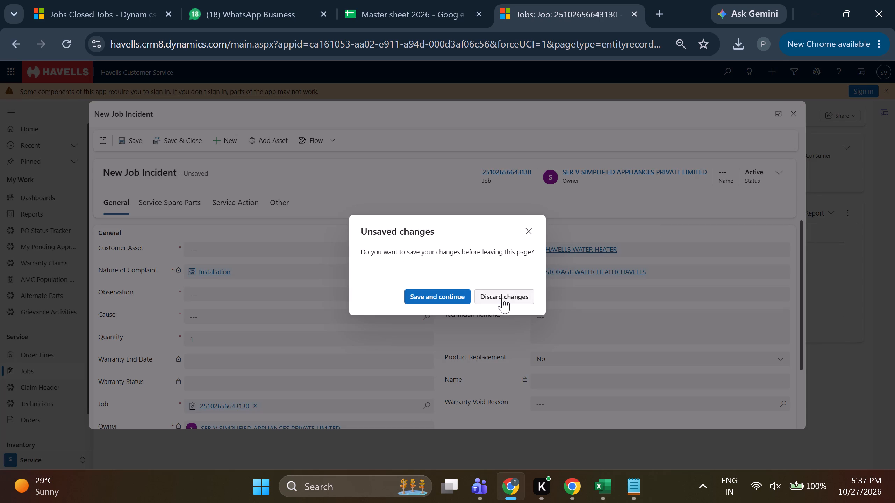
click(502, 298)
click(109, 174)
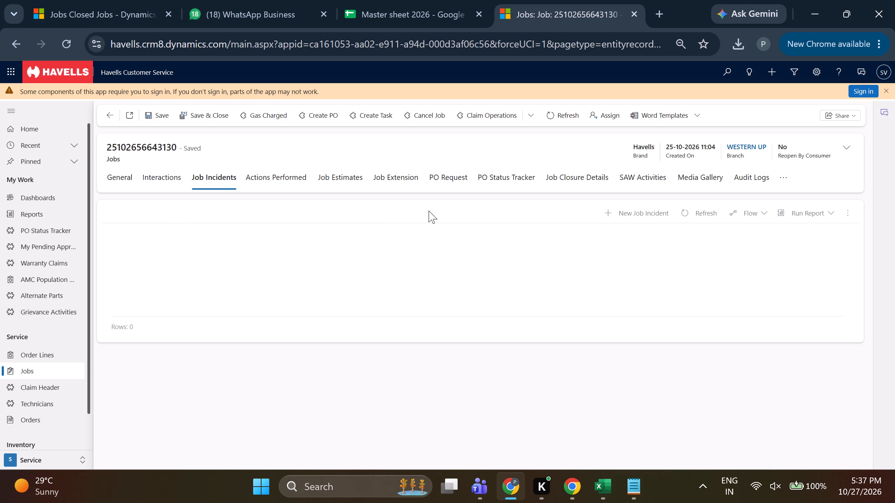
click(476, 226)
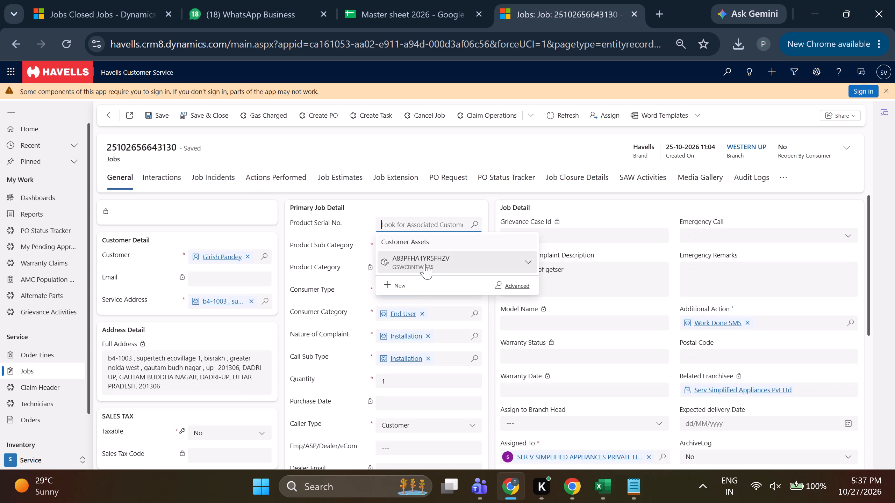
click(424, 263)
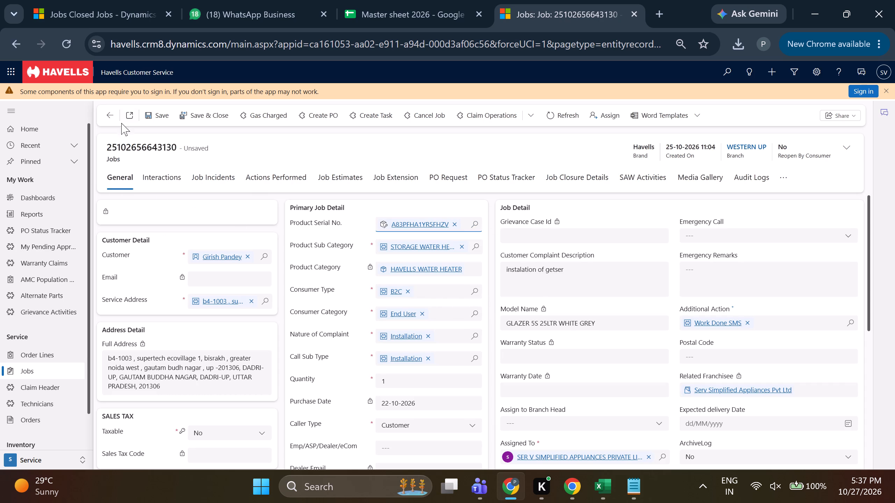
click(144, 115)
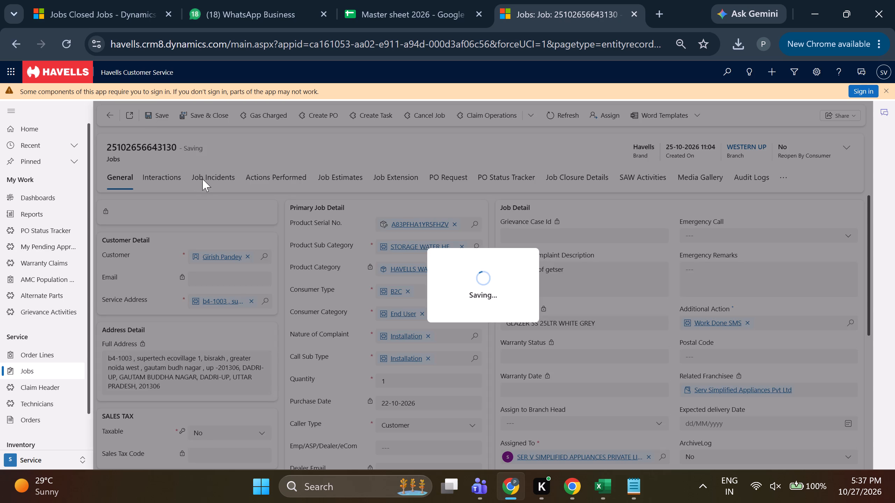
Create a new job incident with both Observation and Cause set to Installation, and save it.
click(207, 177)
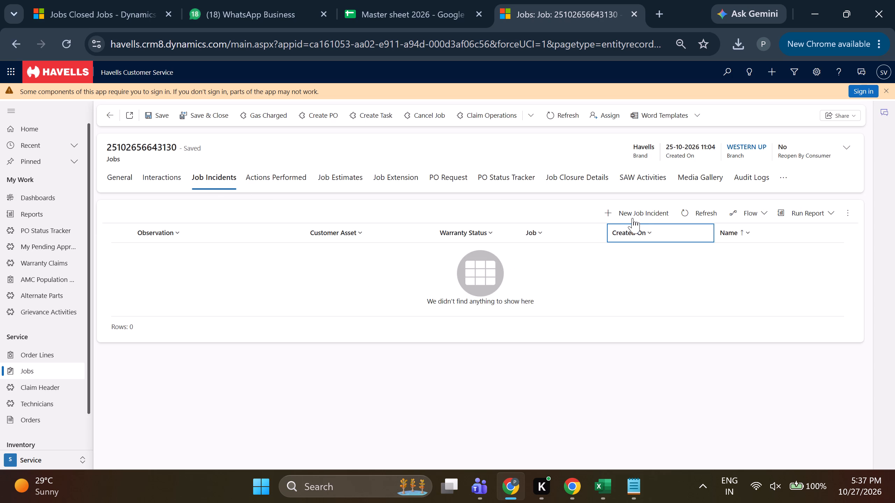
click(641, 214)
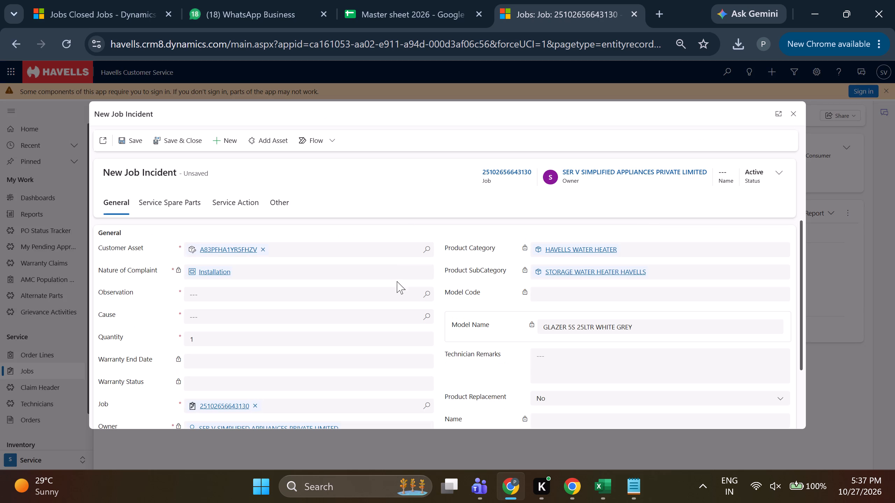
click(425, 297)
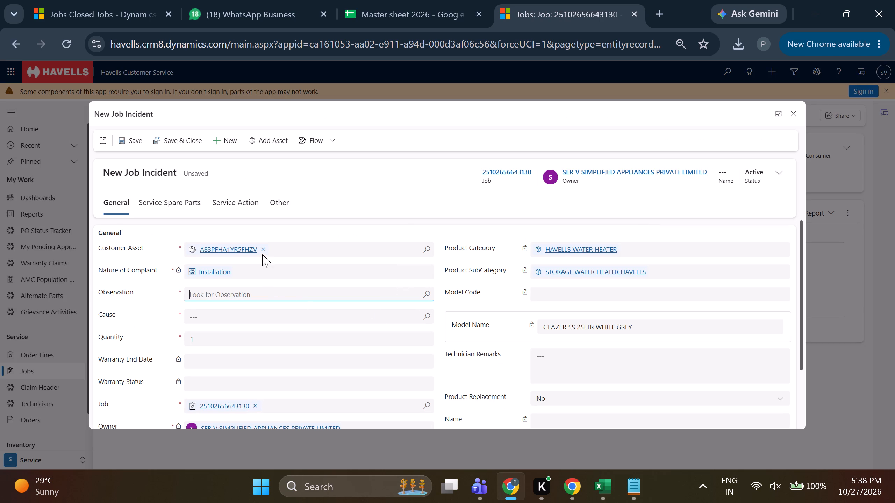
click(309, 217)
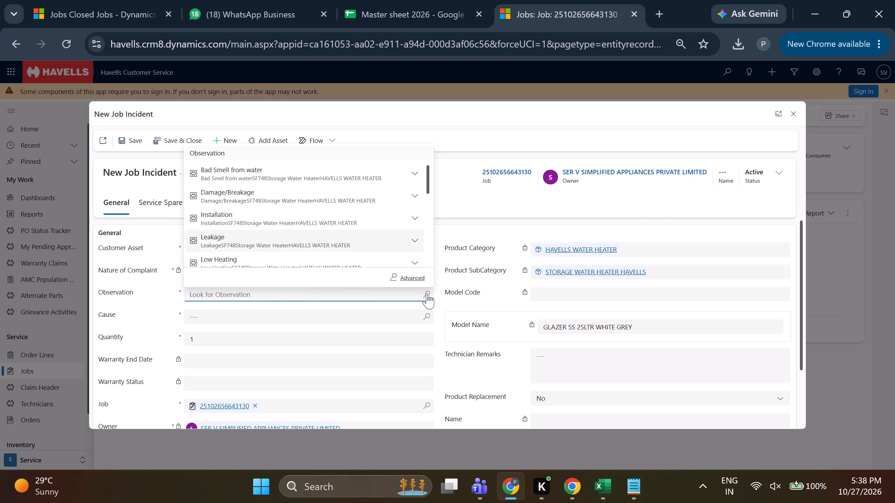
click(427, 311)
click(260, 290)
click(256, 282)
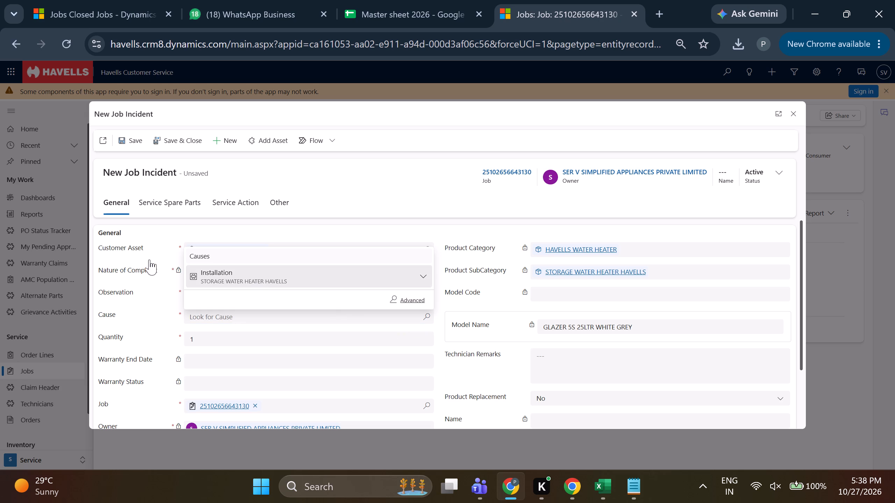
click(130, 142)
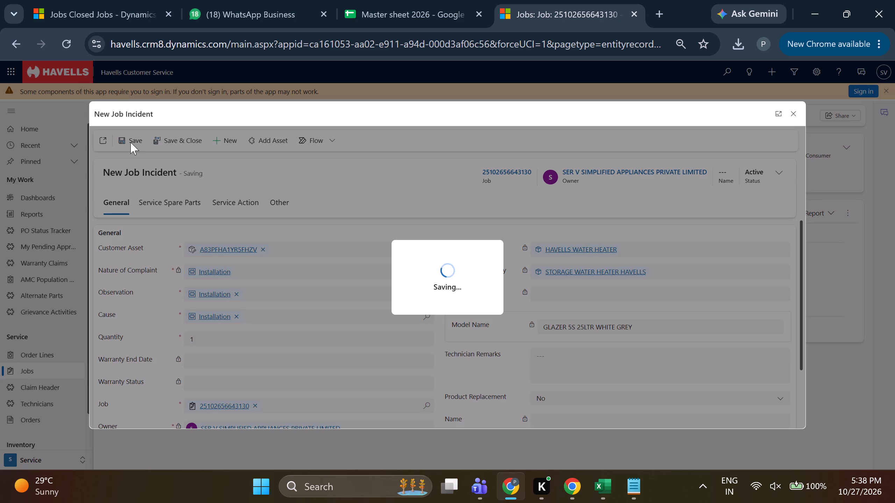
Check the new incident's service actions, refreshing the list repeatedly, and close the incident.
click(223, 207)
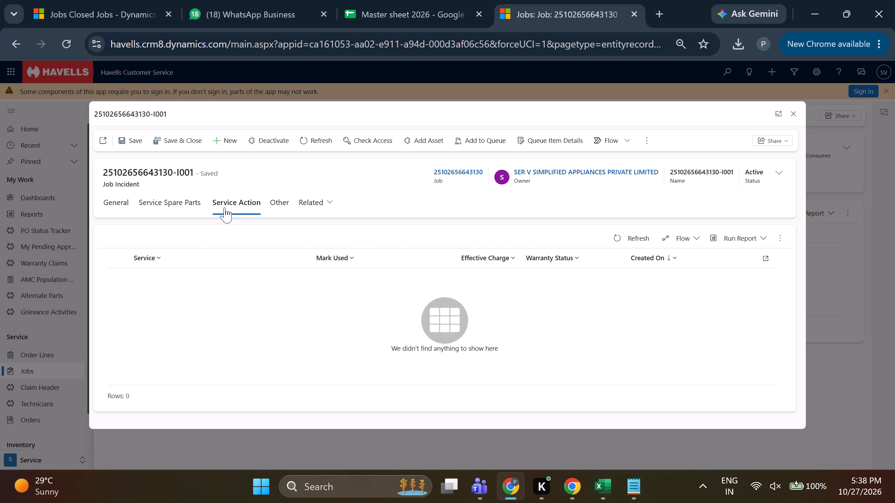
click(601, 244)
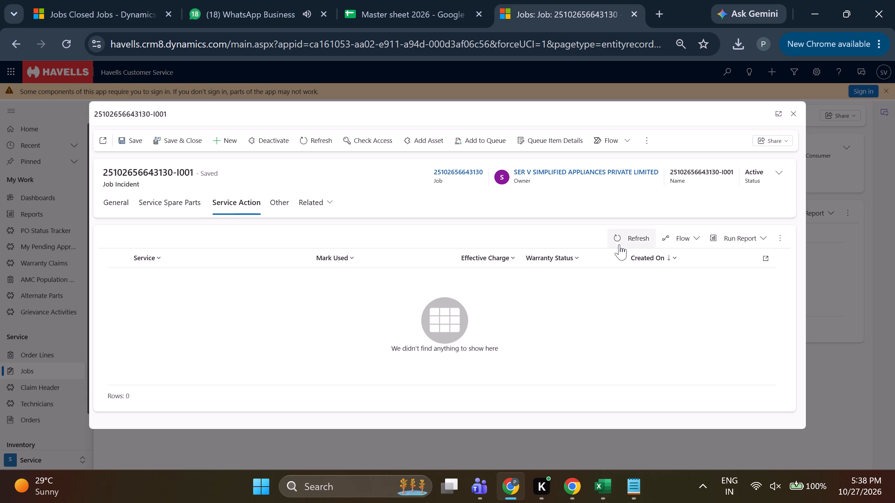
click(619, 245)
triple_click(619, 245)
double_click(619, 245)
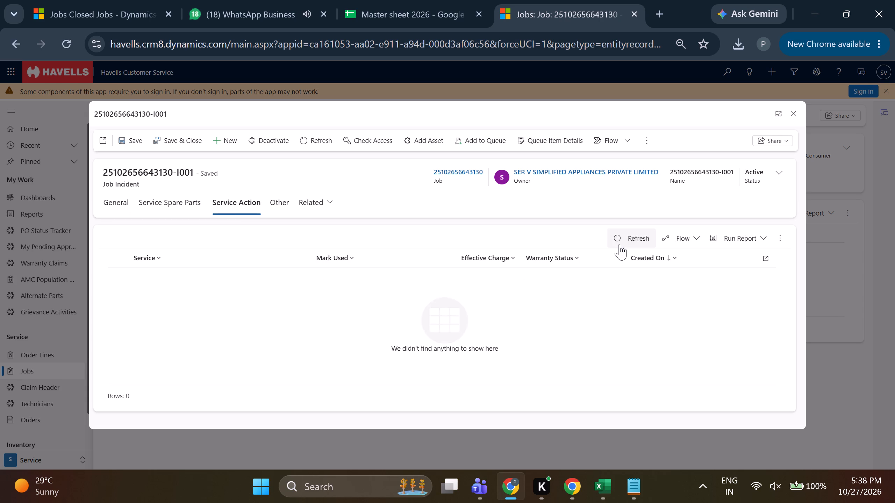
double_click(631, 231)
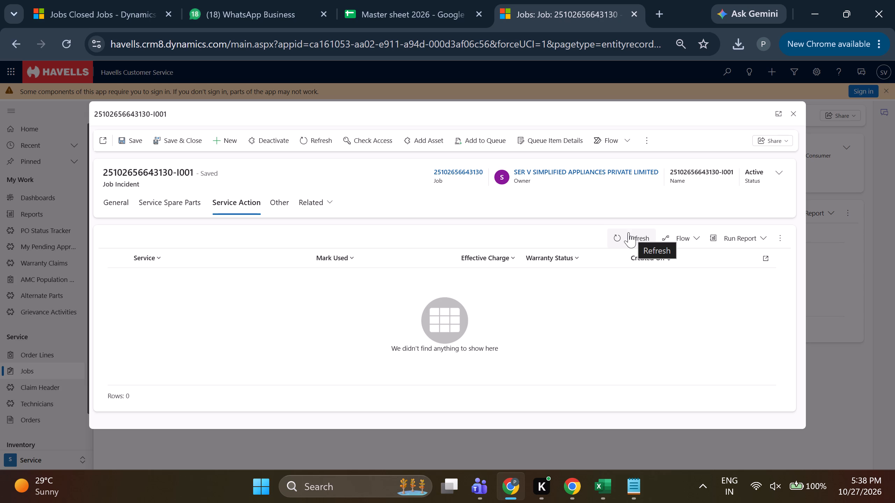
click(629, 232)
click(629, 238)
click(629, 238)
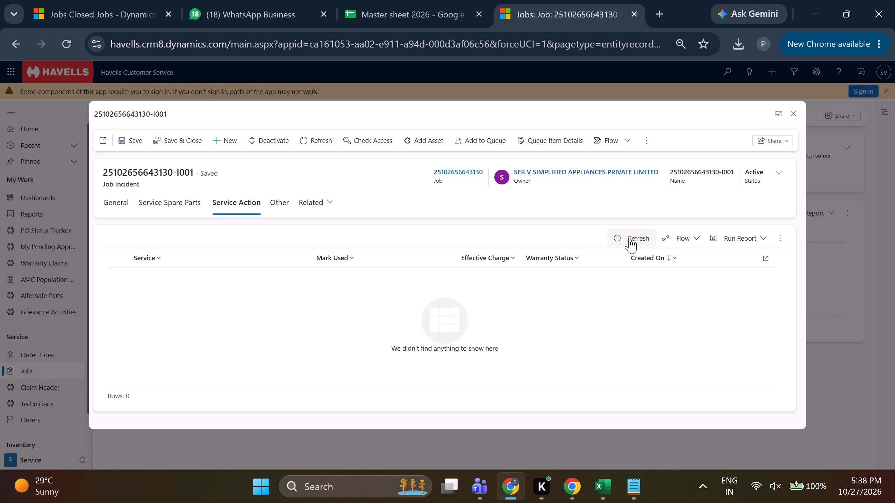
double_click(629, 238)
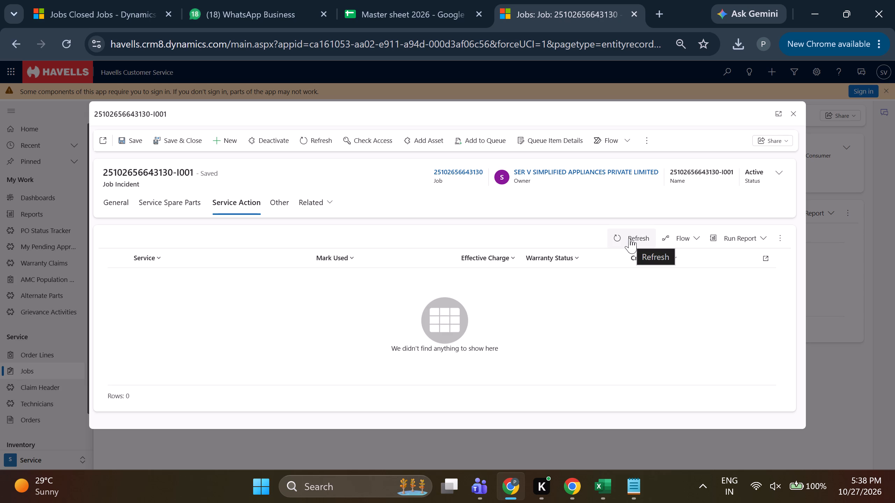
click(629, 238)
double_click(629, 238)
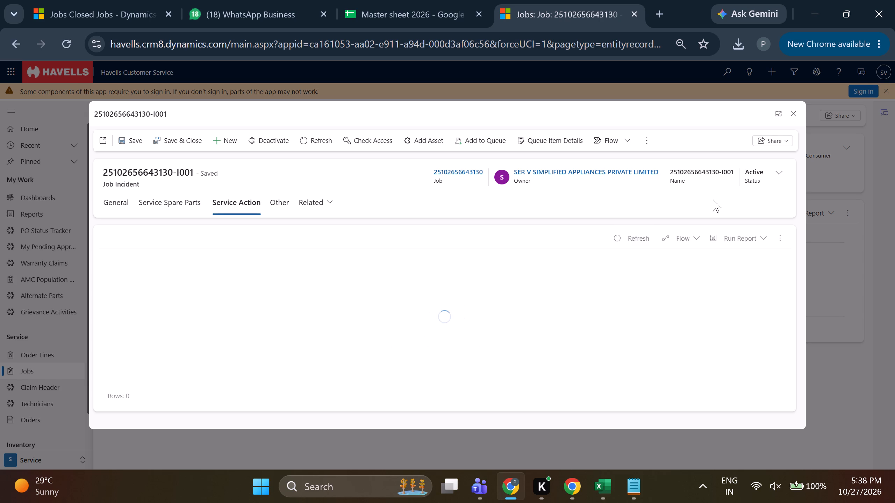
click(794, 117)
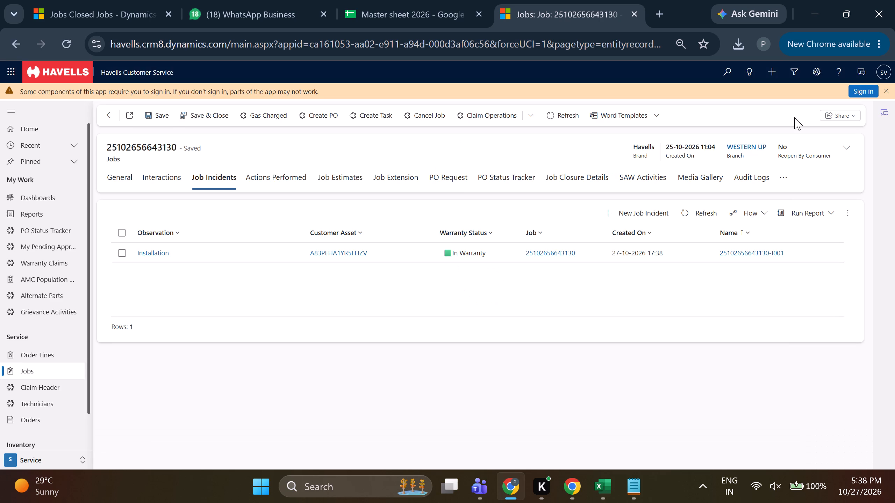
Reopen the Installation incident from the job, check its service actions again, and save and close it.
double_click(272, 254)
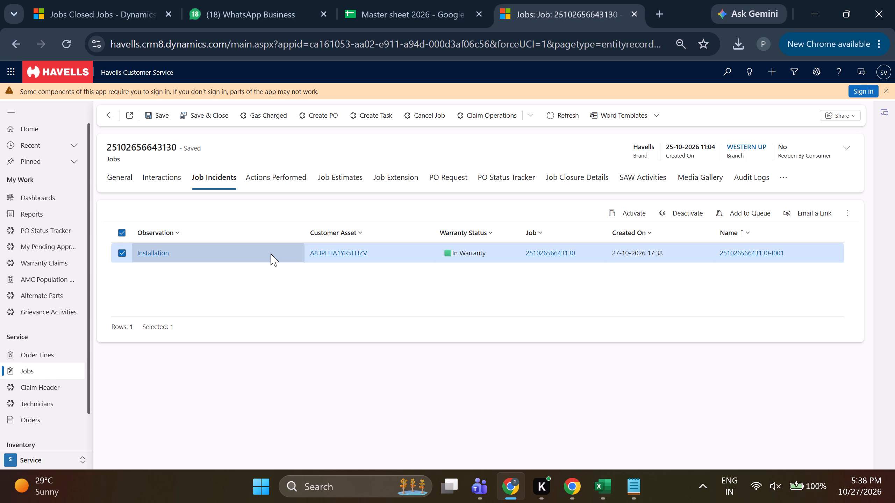
double_click(271, 254)
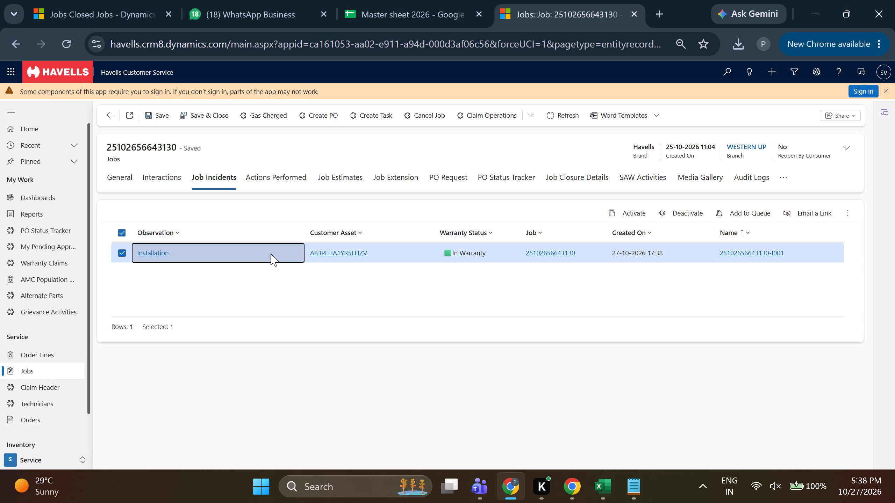
double_click(271, 254)
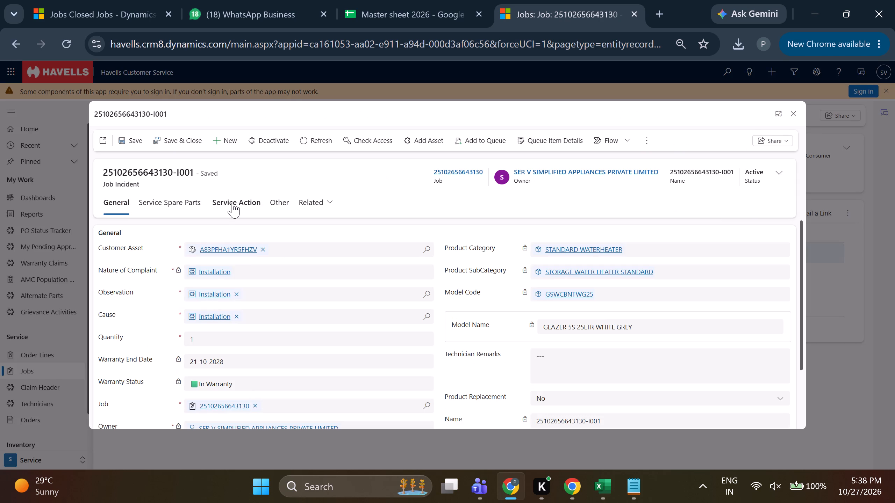
click(232, 203)
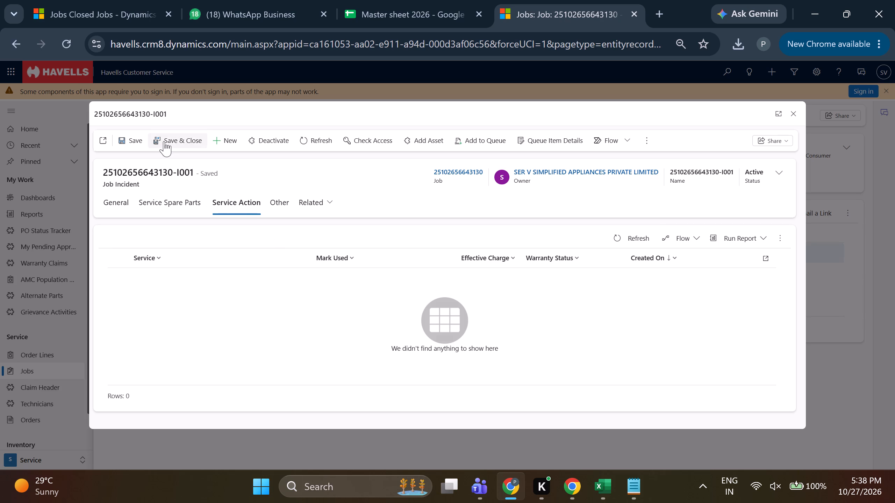
click(164, 141)
Assign the job to the second-to-last franchise technician in the user list and refresh the job record.
click(122, 176)
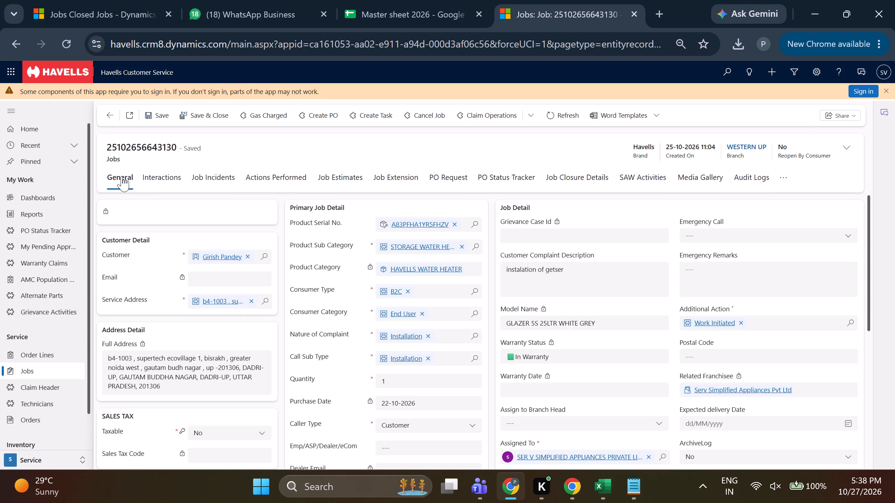
click(666, 456)
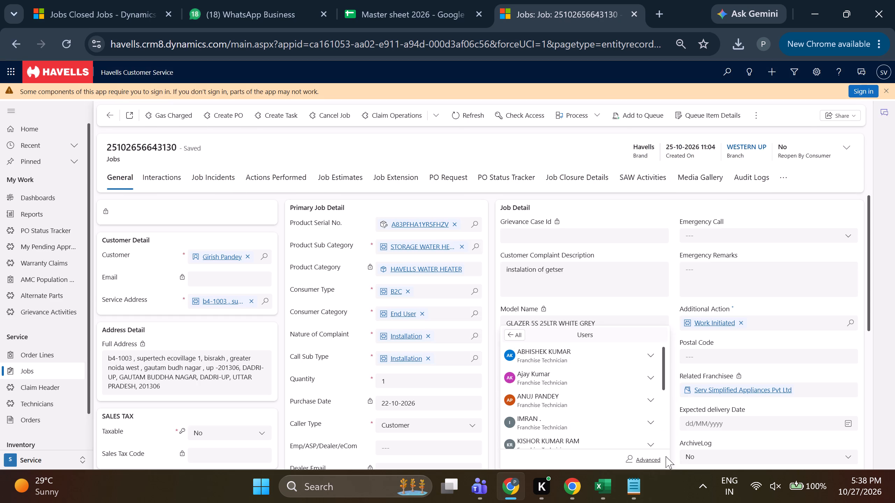
scroll(608, 407, down, 2)
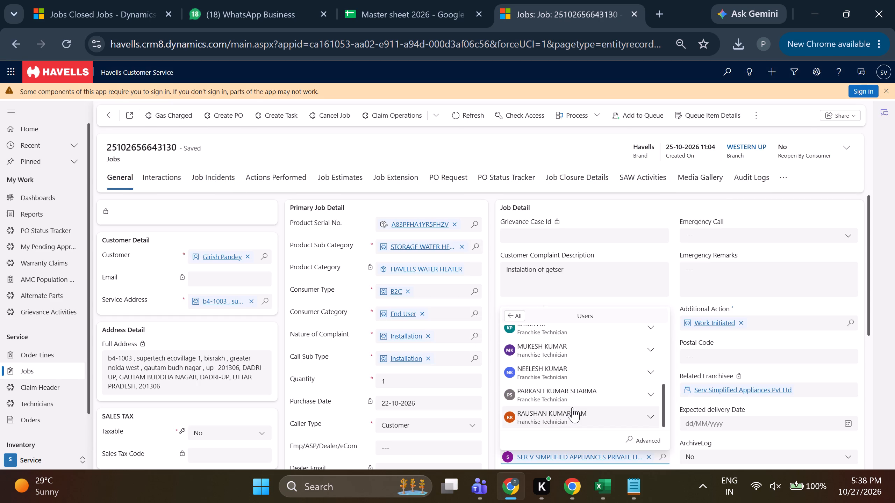
click(568, 392)
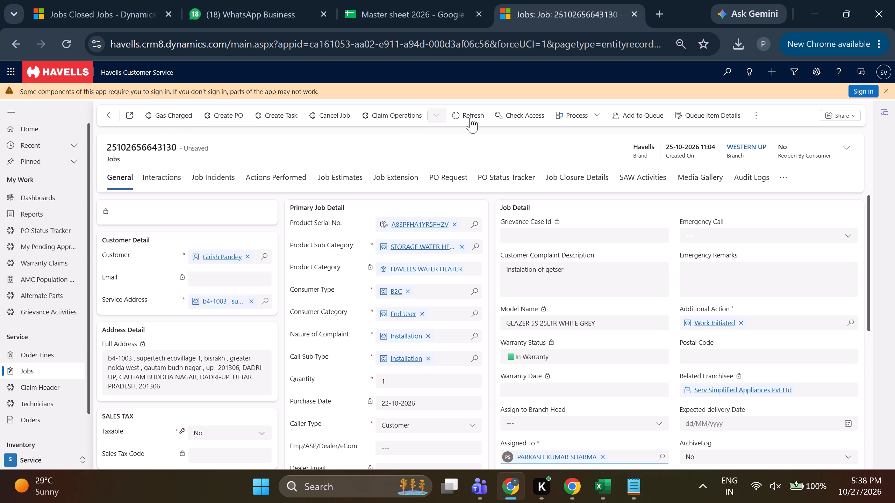
click(480, 117)
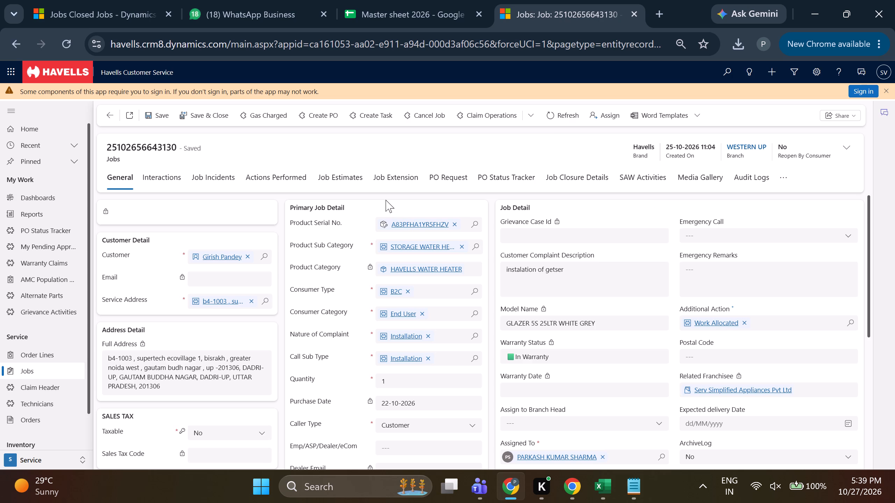
Reopen the job's Installation incident and refresh its service actions list to check for entries.
click(217, 188)
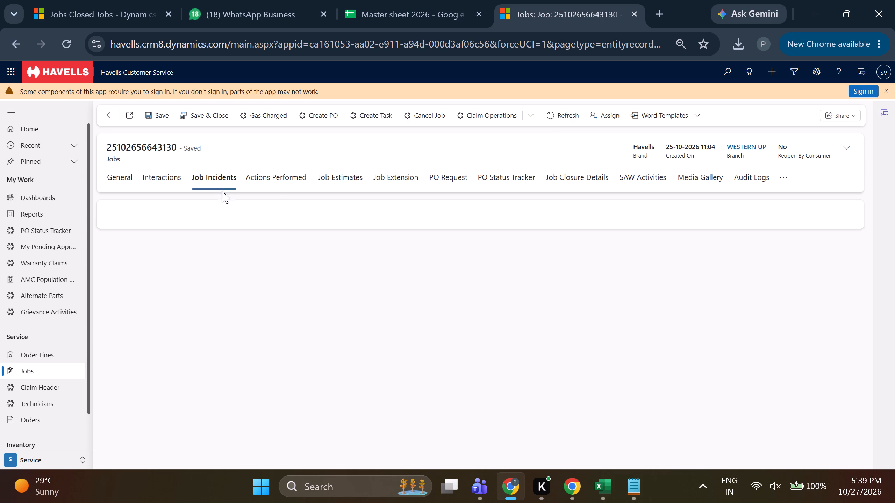
double_click(286, 258)
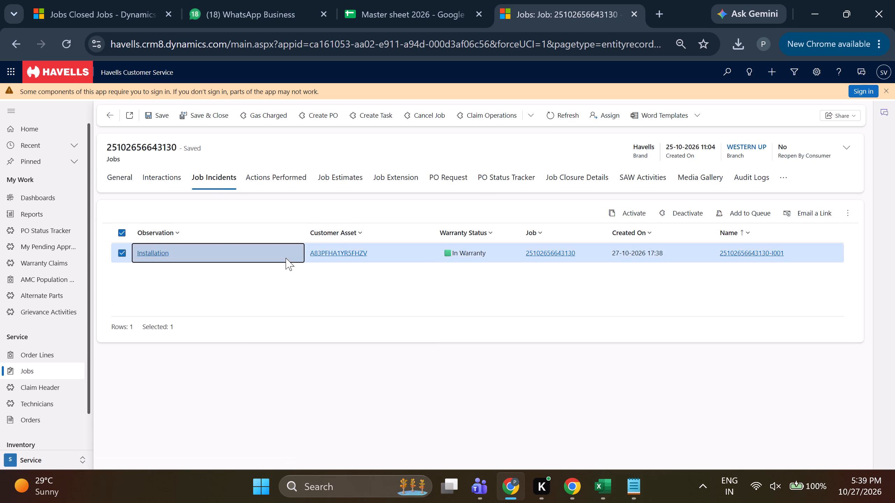
click(234, 212)
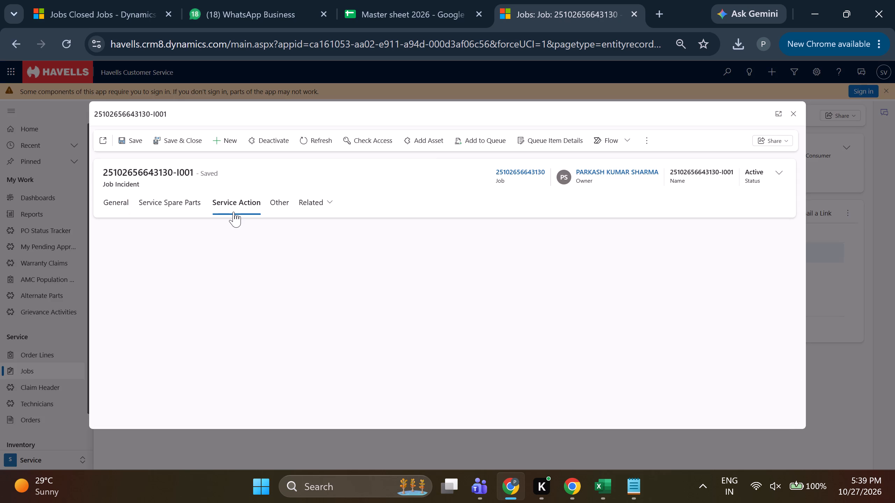
triple_click(639, 241)
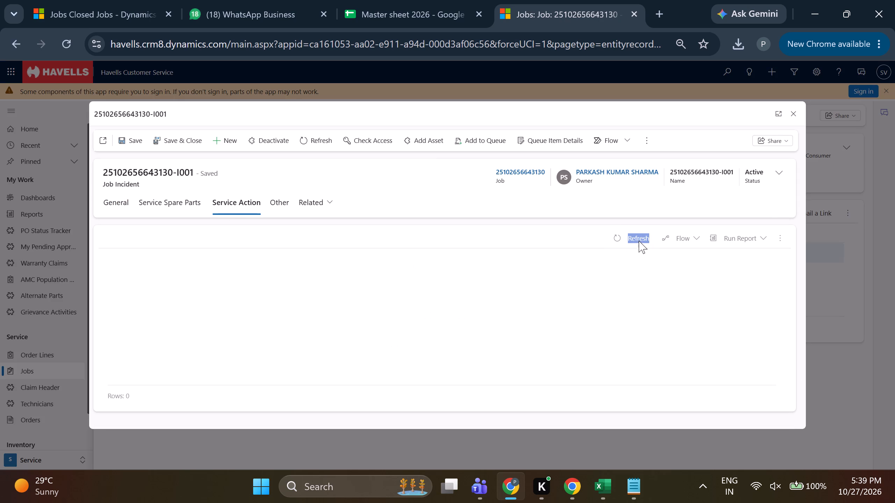
triple_click(639, 241)
triple_click(639, 241)
triple_click(639, 241)
double_click(640, 242)
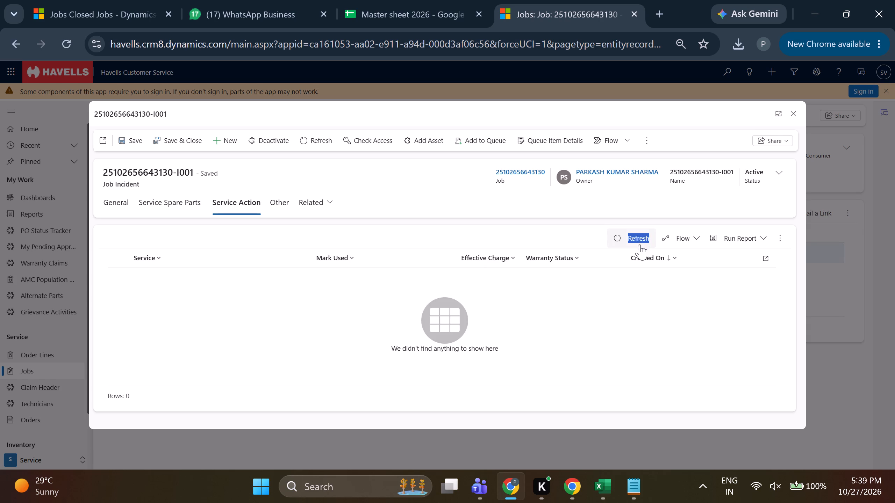
Refresh the Installation incident record and repeatedly reload its service actions list to check for entries.
click(320, 141)
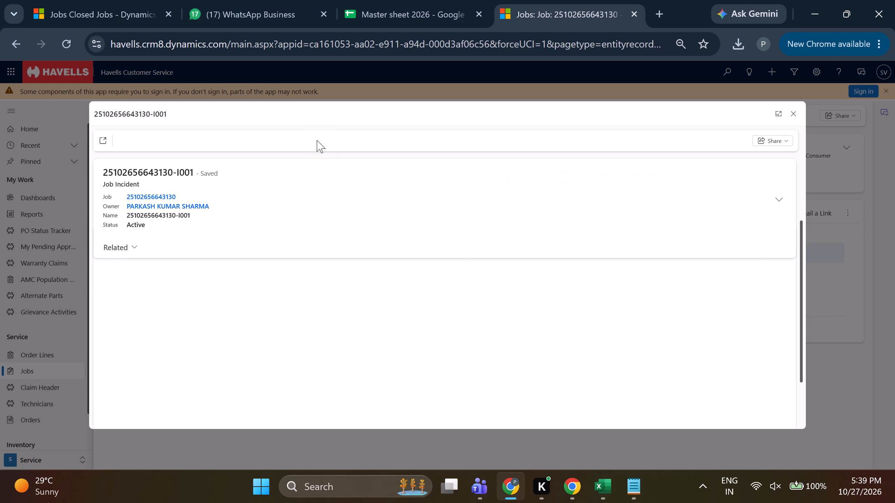
drag(216, 197, 212, 197)
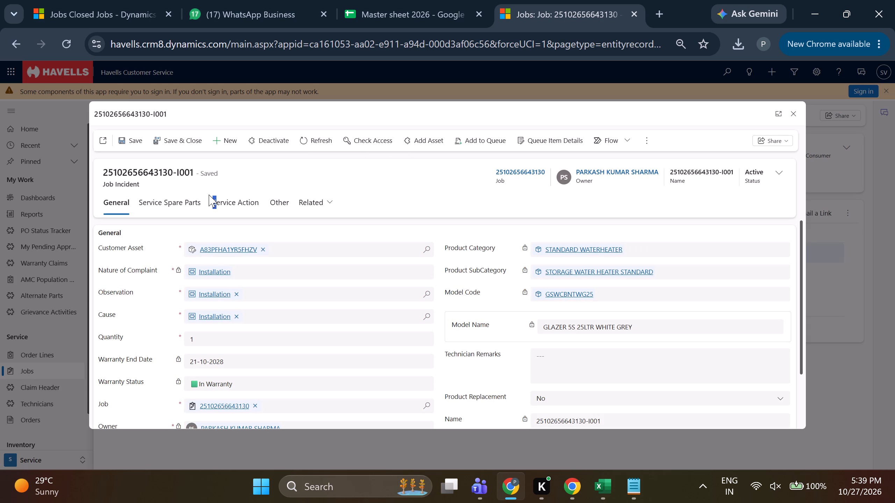
click(260, 213)
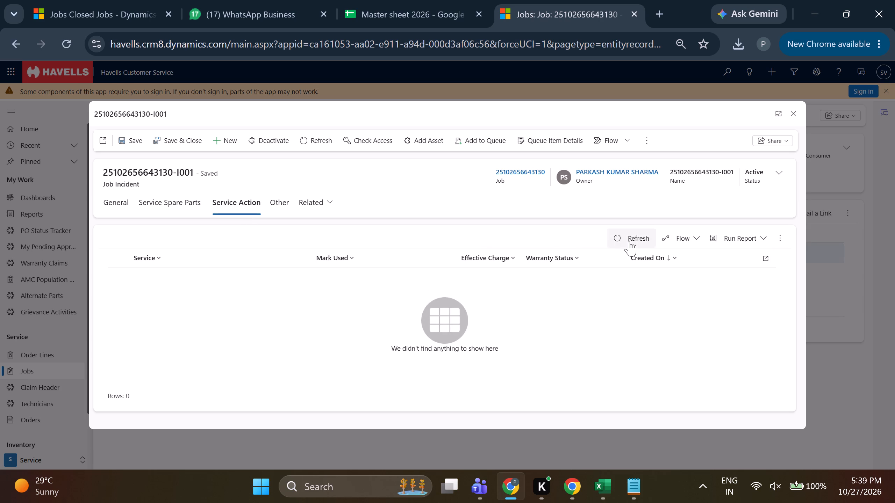
double_click(629, 241)
double_click(615, 241)
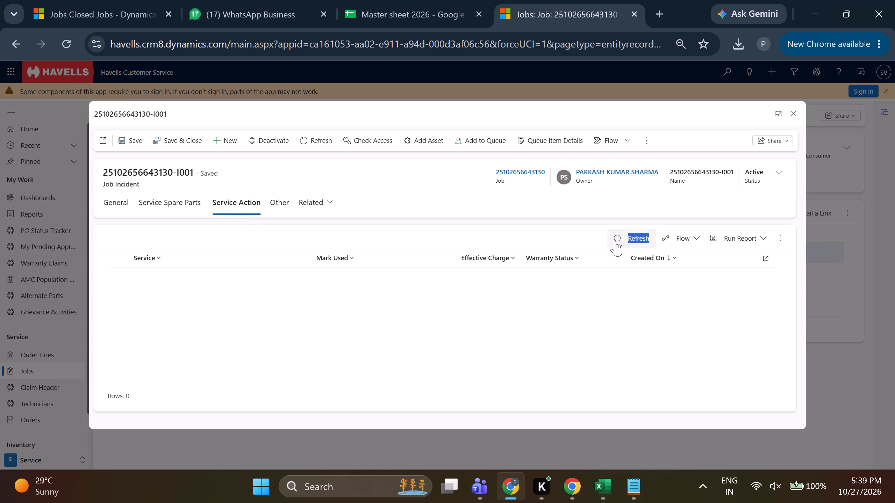
click(616, 241)
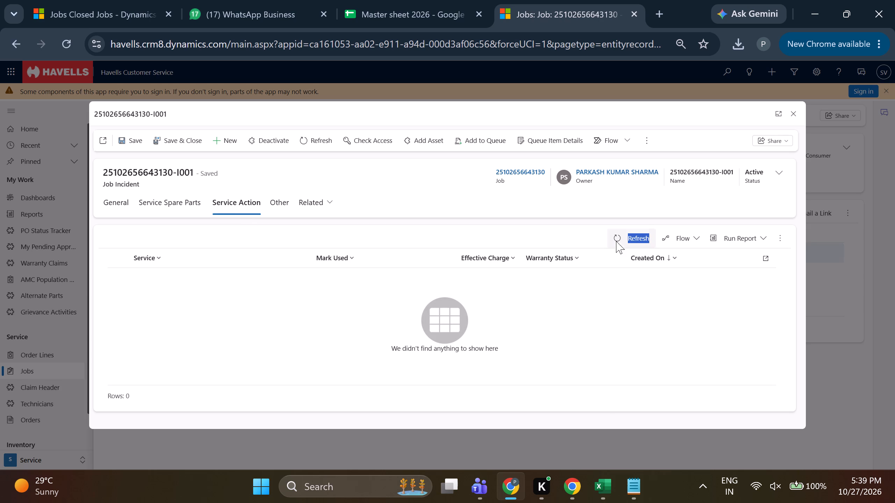
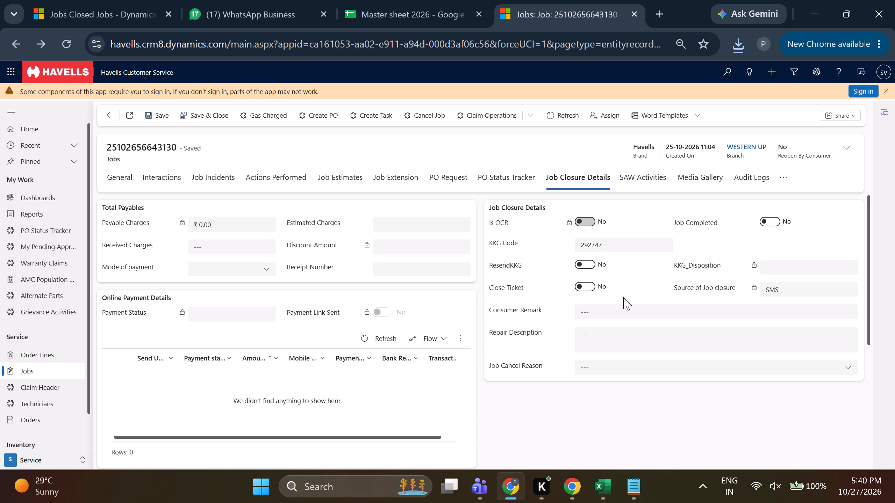
Enter INSTALLATION DONE as the consumer remark in the job closure details and copy the same text into the repair description.
click(627, 307)
click(673, 175)
triple_click(658, 307)
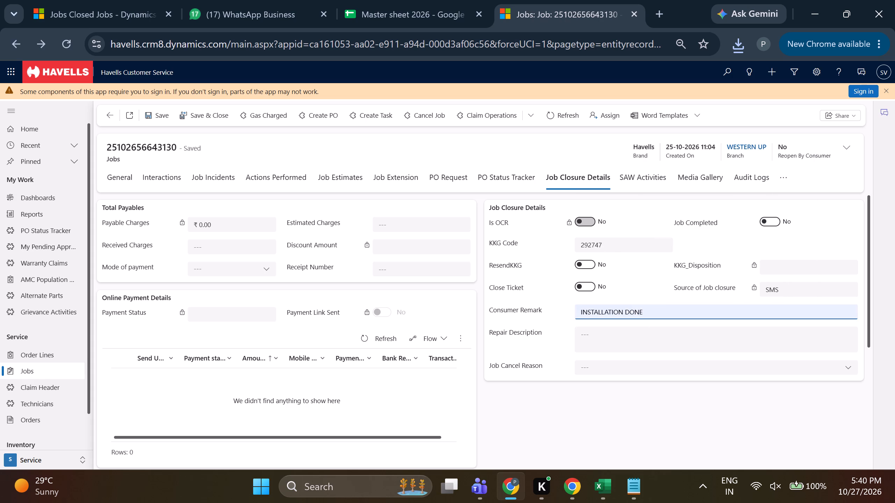
key(ctrl+c)
ctrl+click(652, 344)
key(ctrl+v)
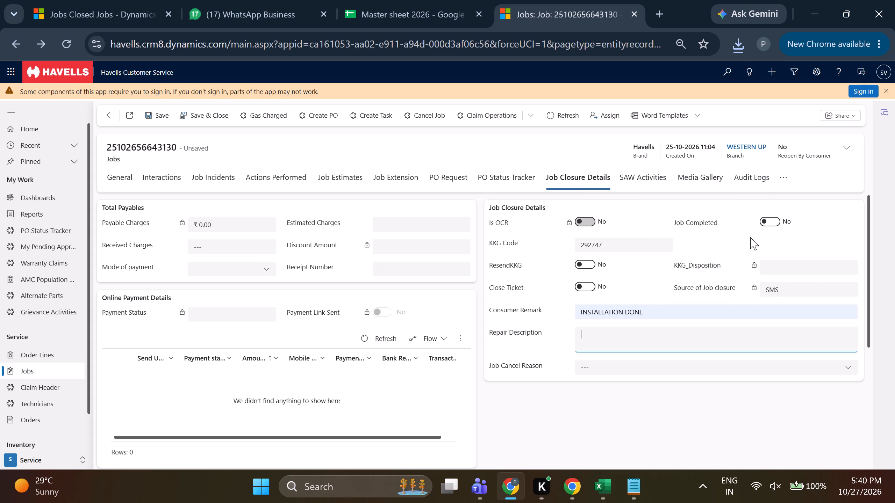
Set Job Completed to Yes in the job closure details and save the job.
click(774, 226)
click(159, 116)
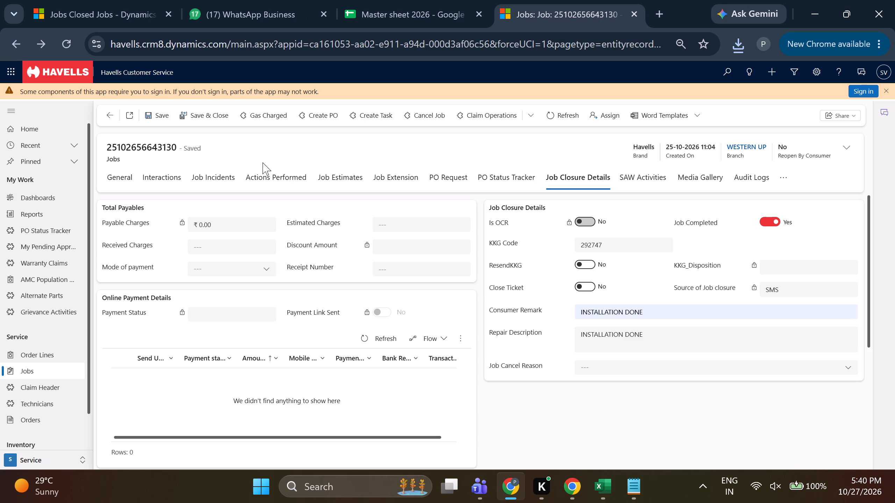
click(214, 115)
Rerun the search on the consumer's phone number to check the job's current status.
click(525, 121)
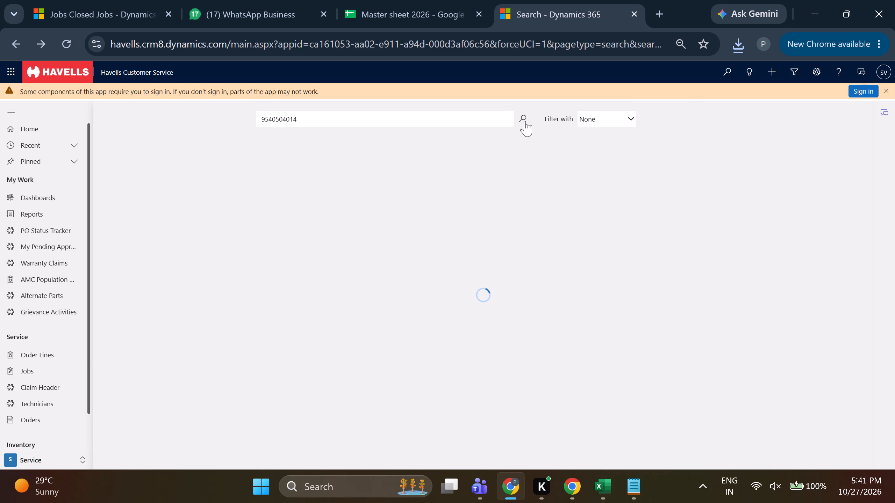
triple_click(525, 121)
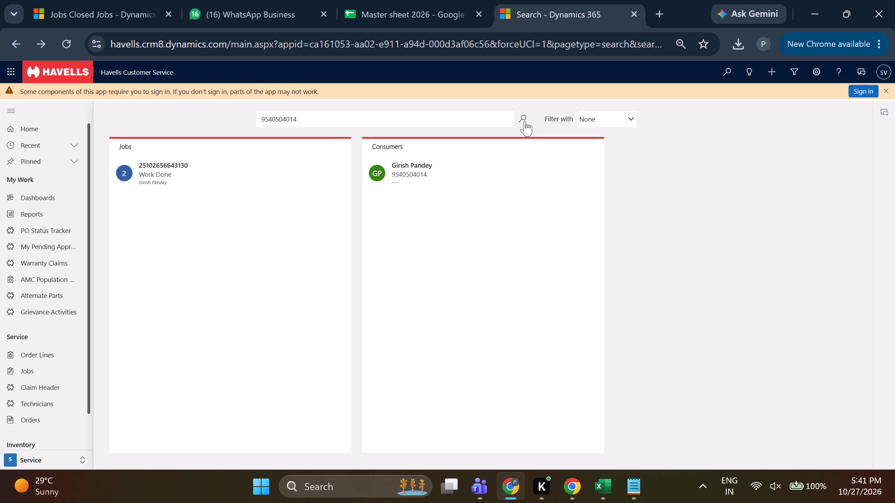
Recheck the job's status, switch to Master sheet 2026 and enter CLOSED in column P of its row 107 on the CLOESD CALL sheet.
click(525, 121)
click(416, 0)
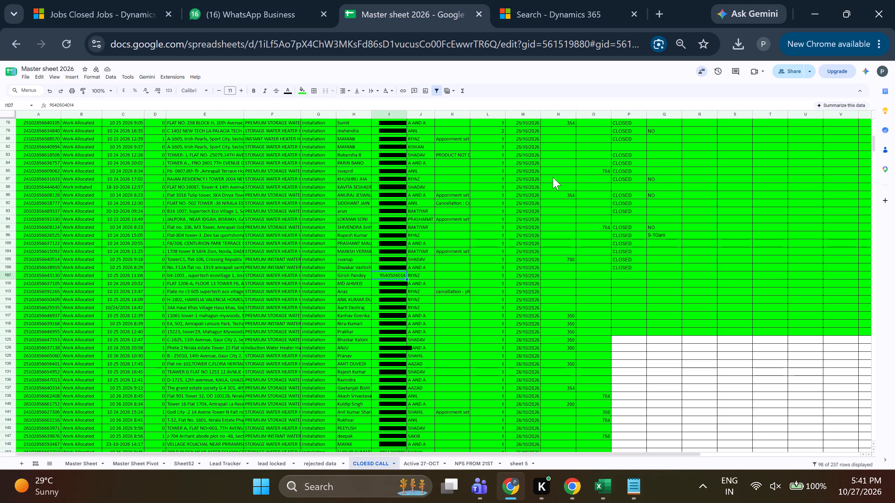
key(Right)
key(Right)
key(Right)
key(Right)
key(Right)
key(Right)
key(Right)
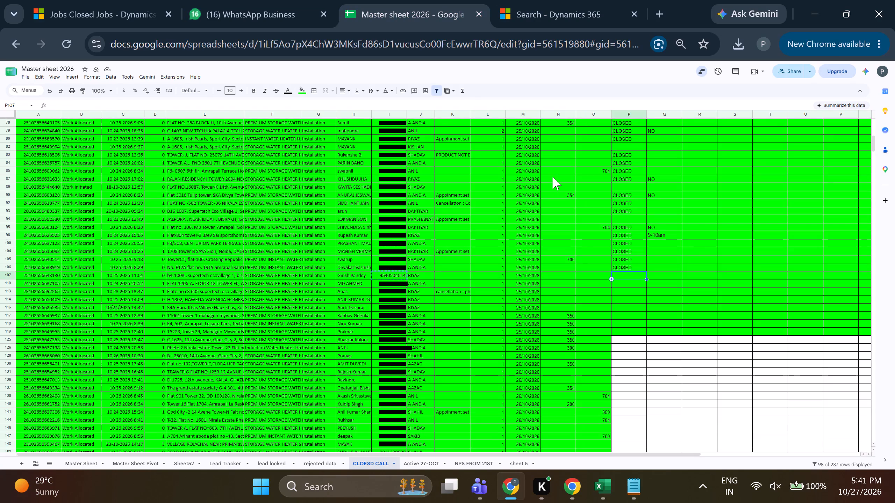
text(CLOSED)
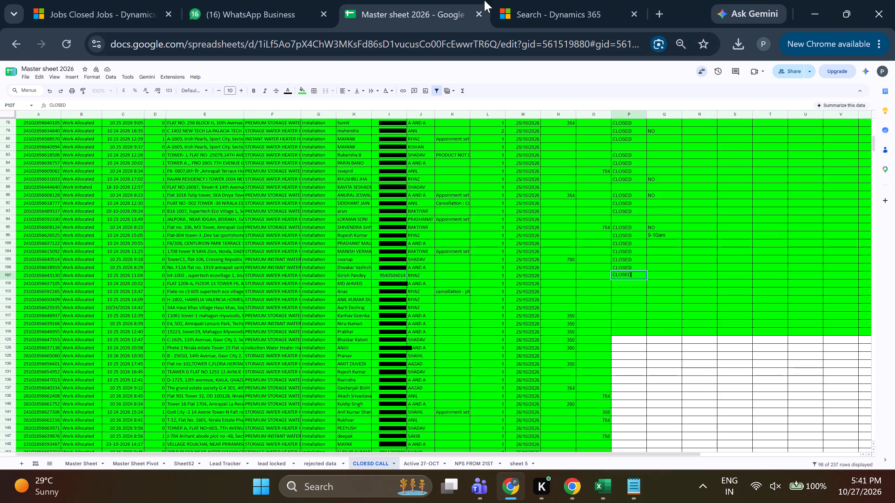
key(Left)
Copy the phone number from the next visible row, 110, and search for it in the Dynamics 365 customer service search.
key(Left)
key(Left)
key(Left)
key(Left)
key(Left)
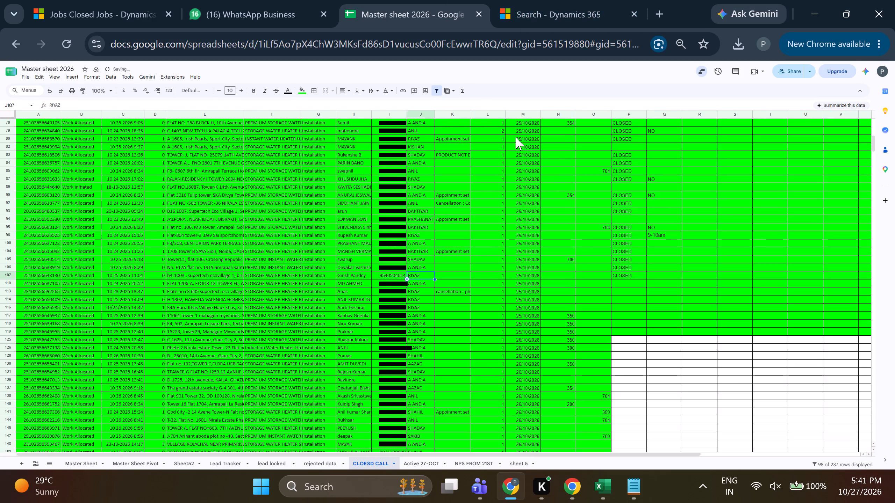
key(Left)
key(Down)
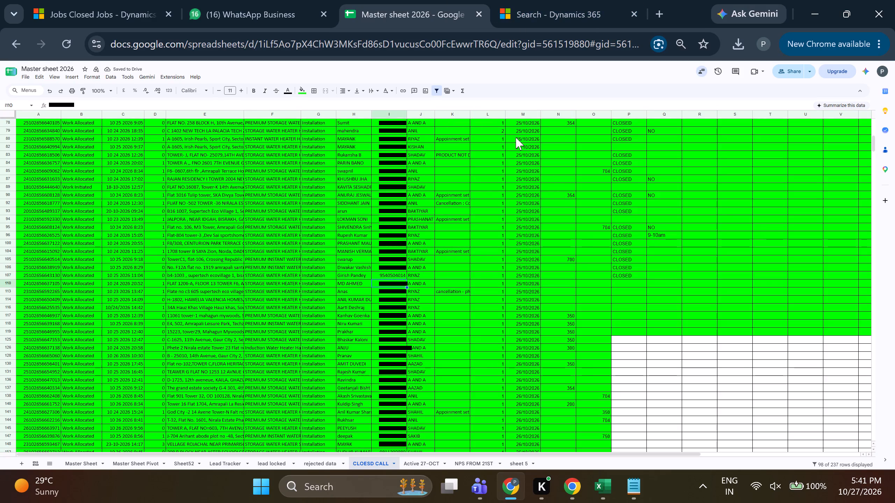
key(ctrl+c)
click(571, 0)
click(518, 124)
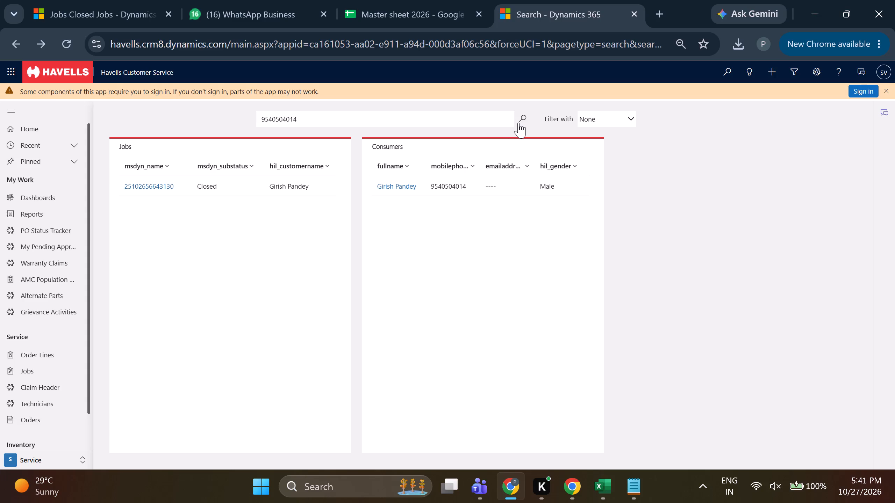
click(518, 123)
double_click(406, 114)
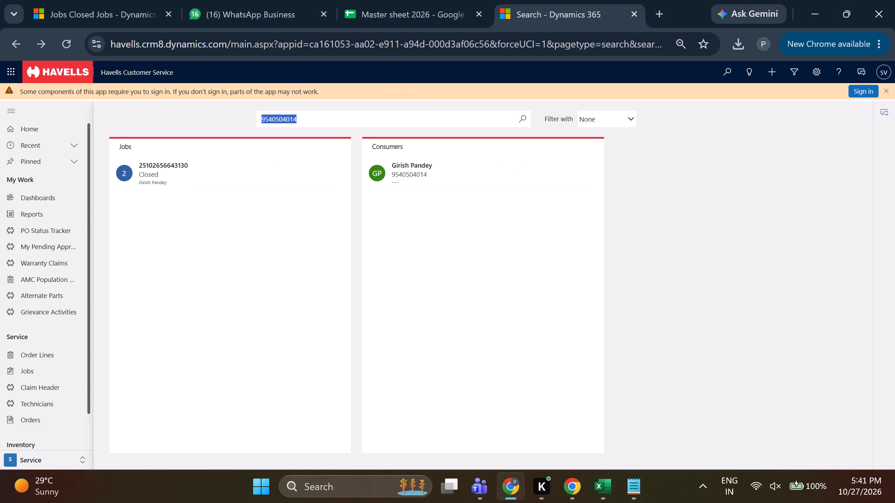
key(ctrl+v)
click(521, 125)
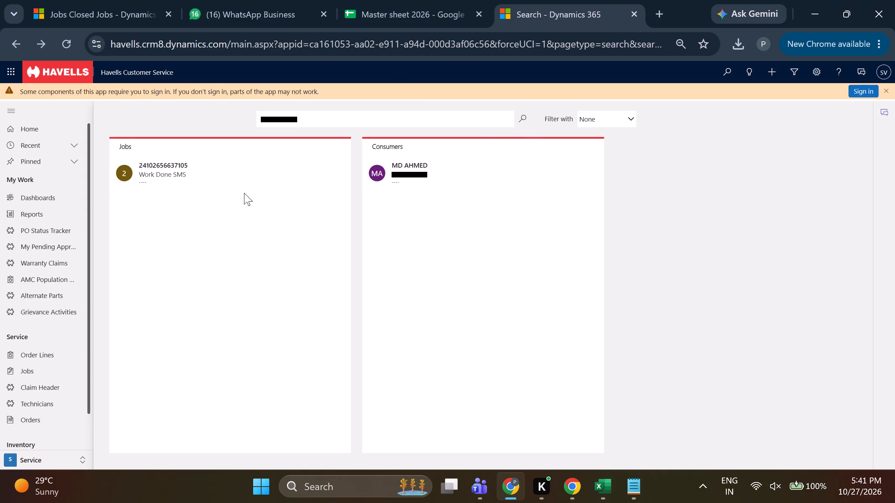
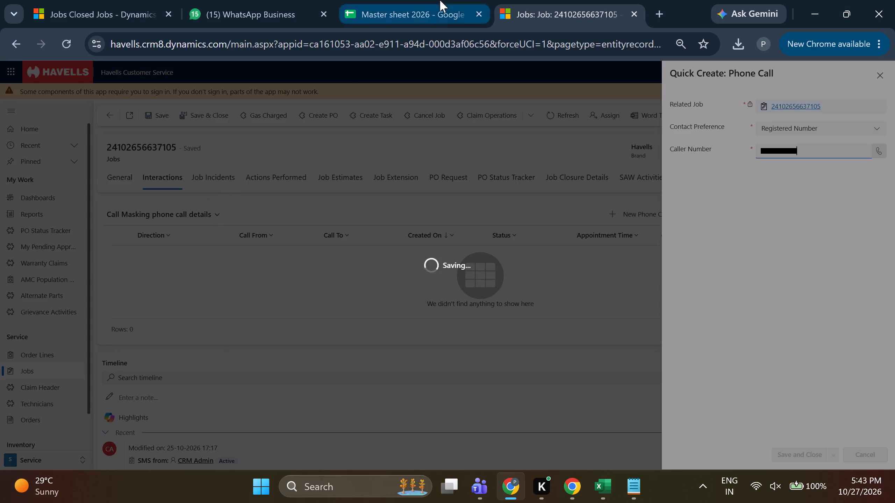
key(Right)
key(Right)
key(Right)
key(Right)
key(Right)
key(Right)
key(Right)
key(Right)
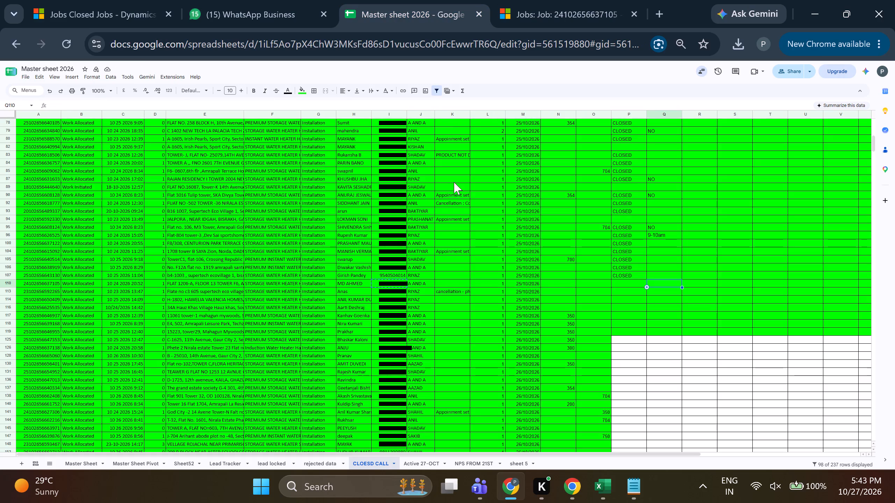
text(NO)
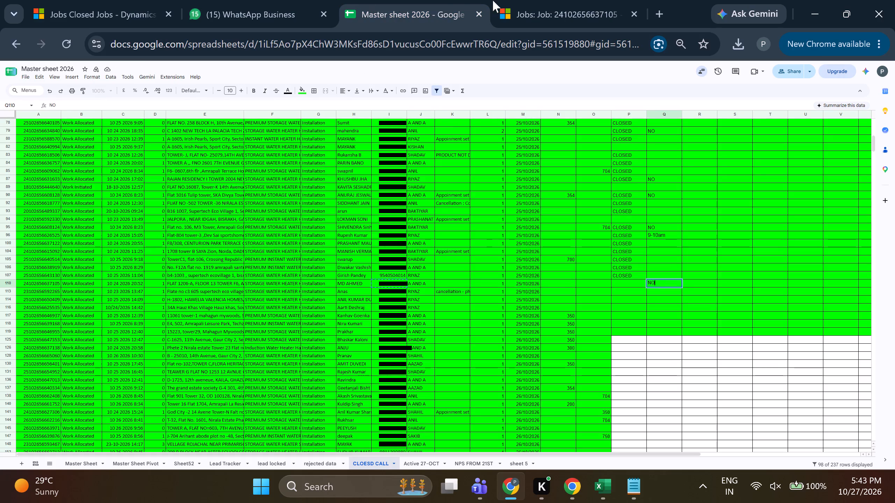
click(505, 0)
click(192, 186)
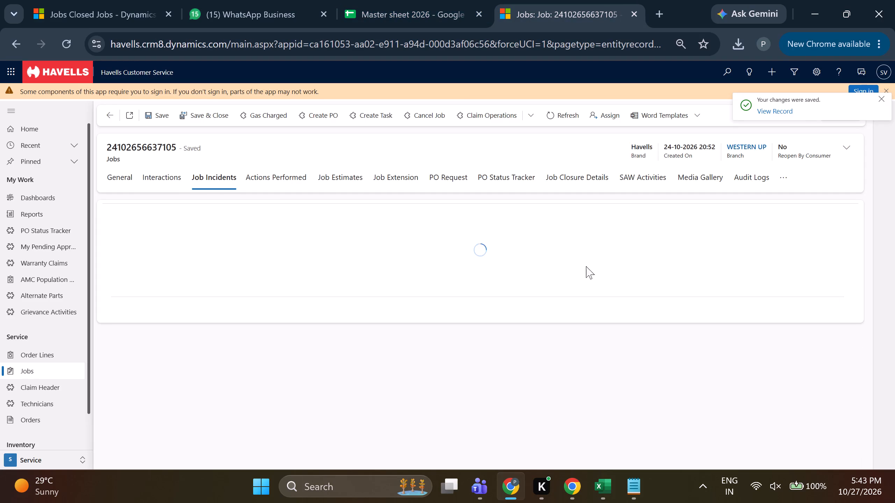
click(638, 219)
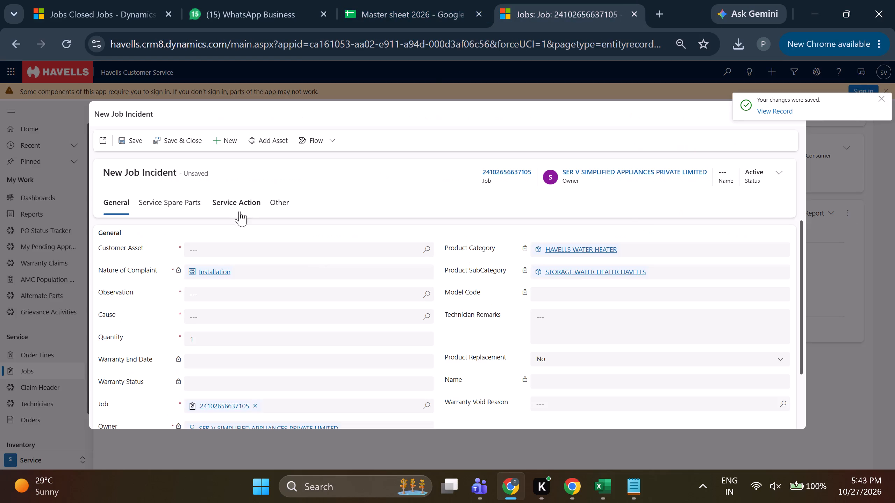
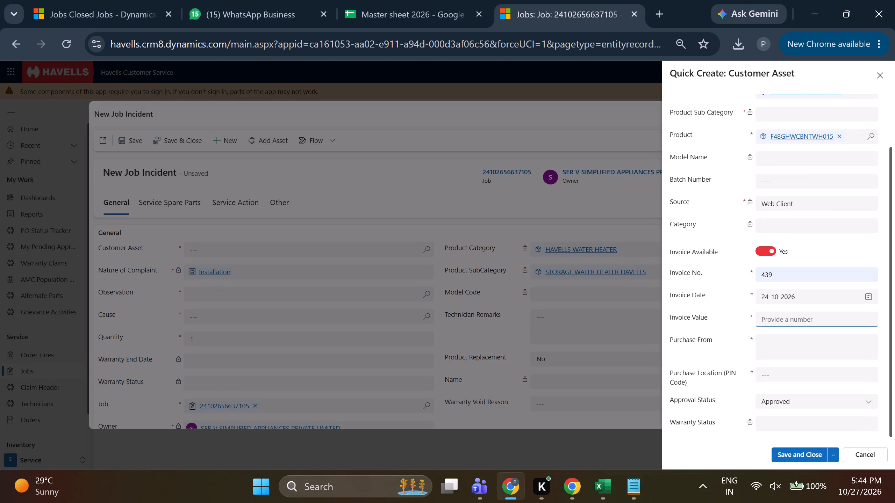
Fill in the new customer asset's purchase details with invoice value 14,900 and NOIDA as Purchase From.
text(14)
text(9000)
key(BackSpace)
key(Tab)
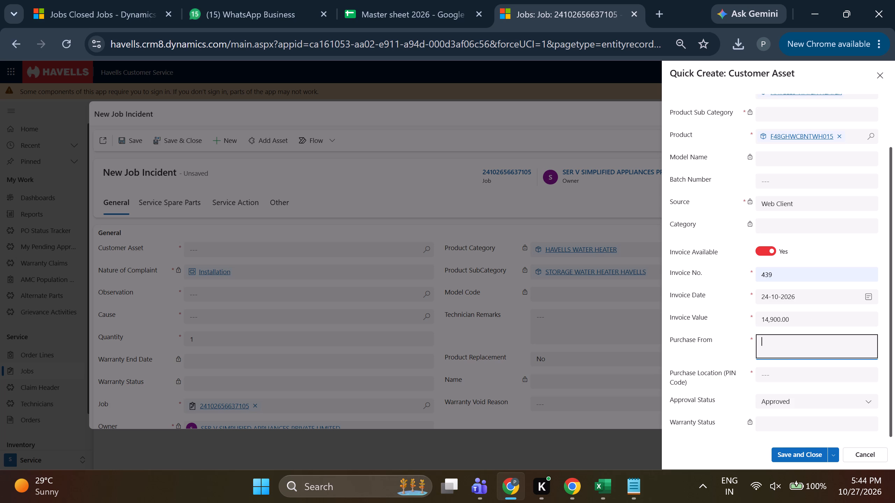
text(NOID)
Finish the customer asset with purchase from NOIDA and purchase location PIN code 201301, and save it.
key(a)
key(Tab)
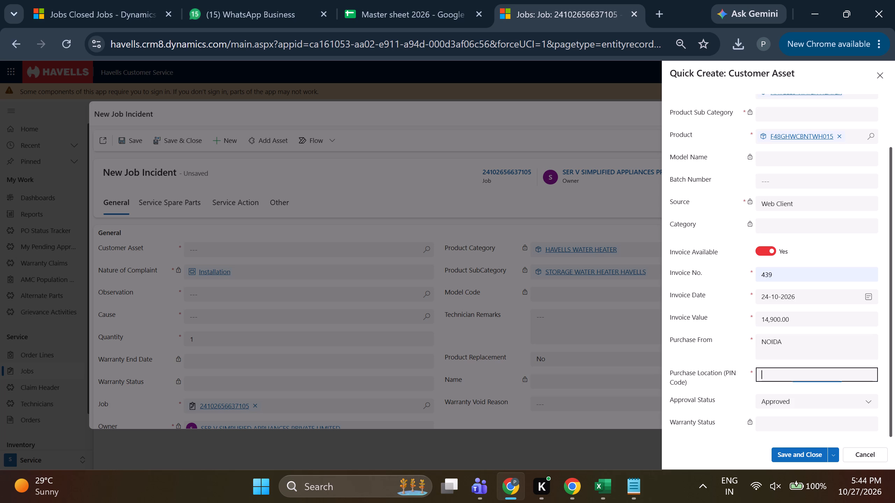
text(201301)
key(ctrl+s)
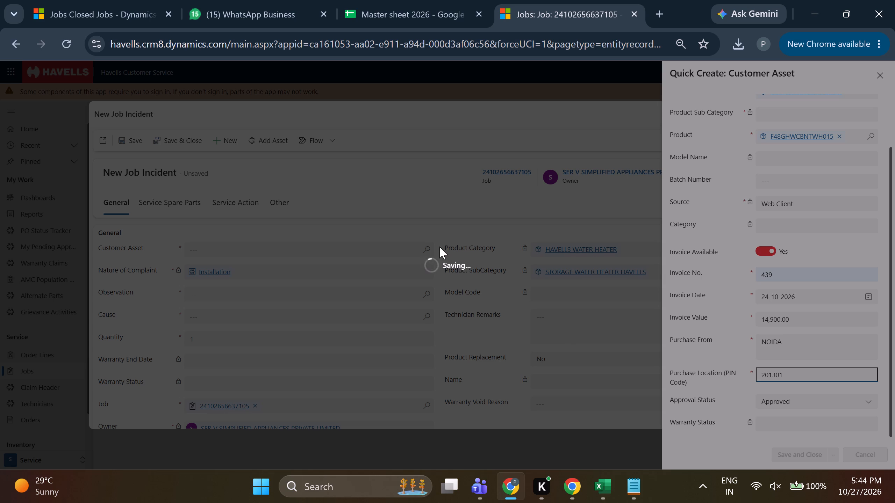
Fill the new job incident with the created customer asset and Installation as both observation and cause, and save it.
click(428, 248)
click(357, 287)
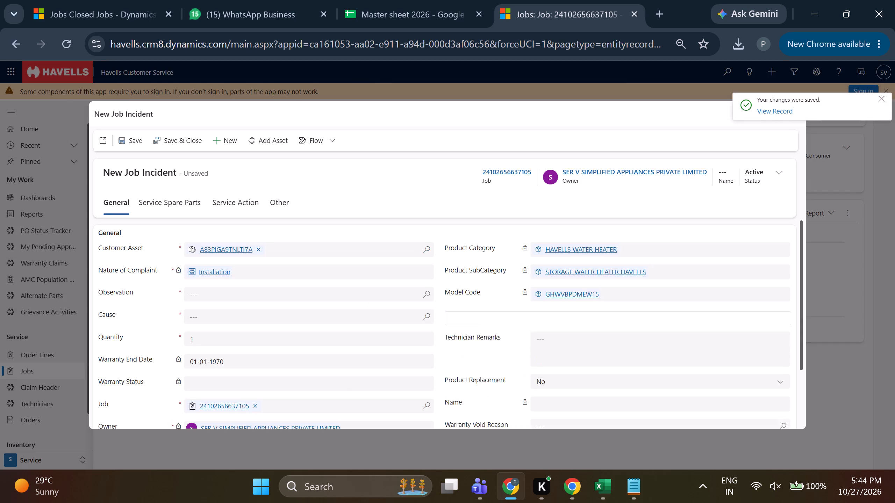
click(430, 292)
click(251, 223)
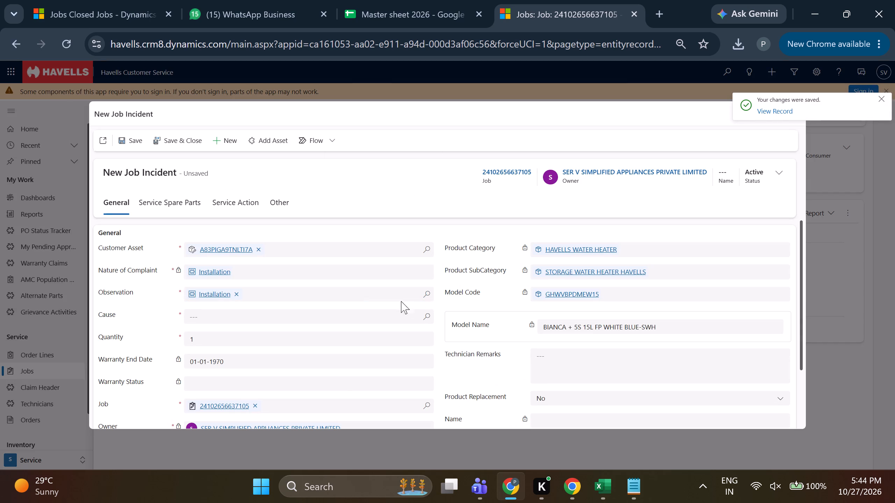
click(428, 317)
click(216, 276)
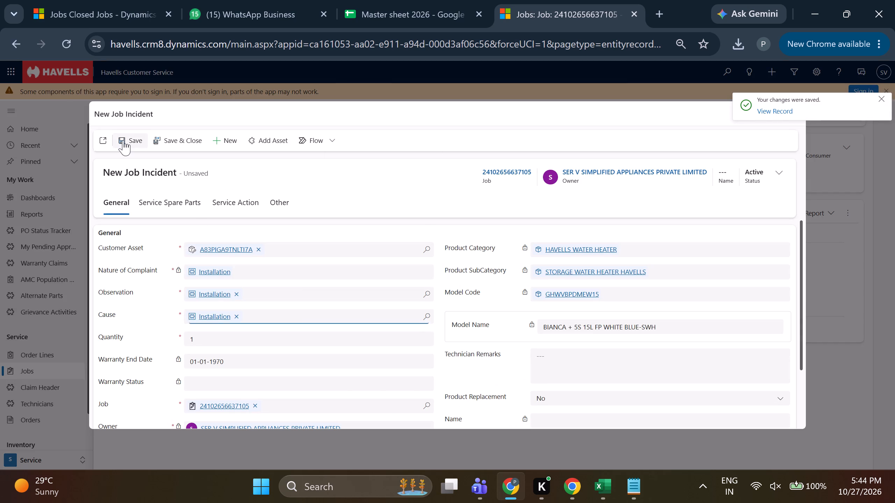
click(123, 140)
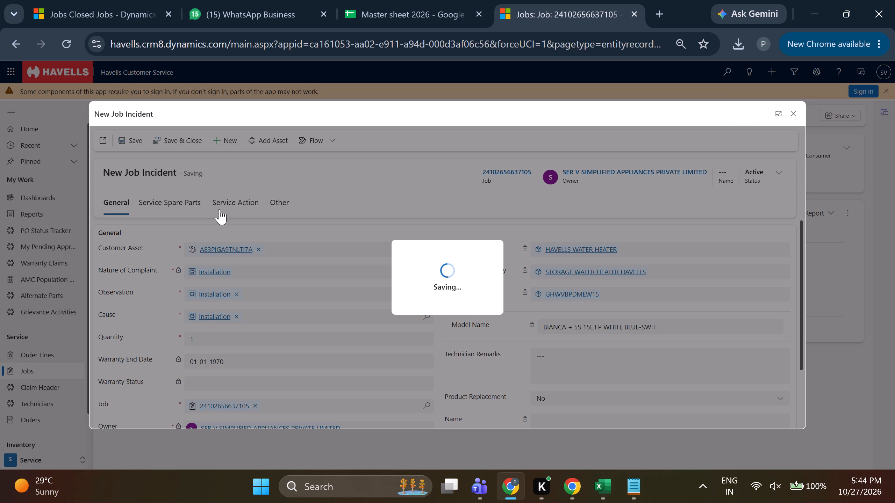
Show the incident's service actions, refreshing the list and the incident record to load the service lines.
click(219, 209)
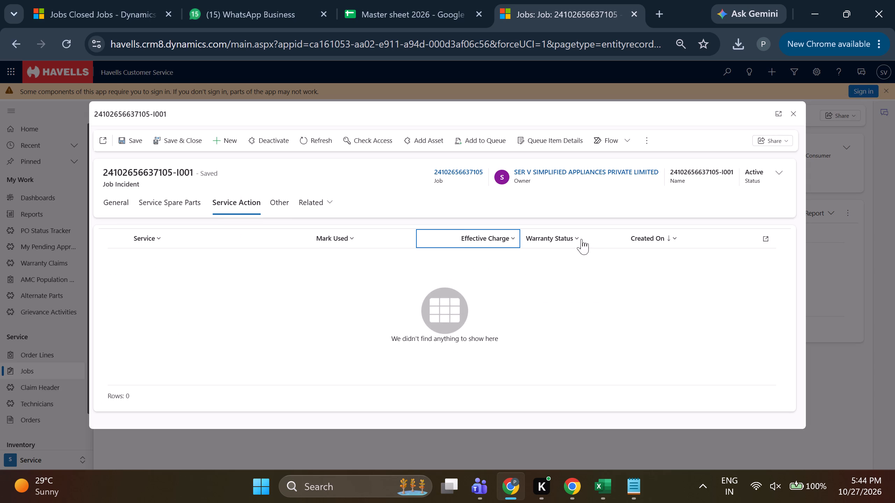
click(607, 236)
click(617, 242)
double_click(618, 240)
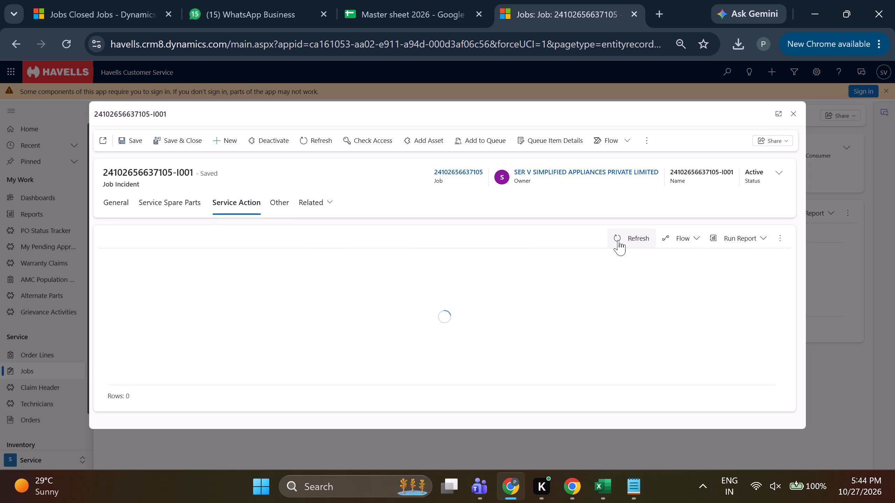
triple_click(618, 240)
triple_click(618, 240)
double_click(618, 240)
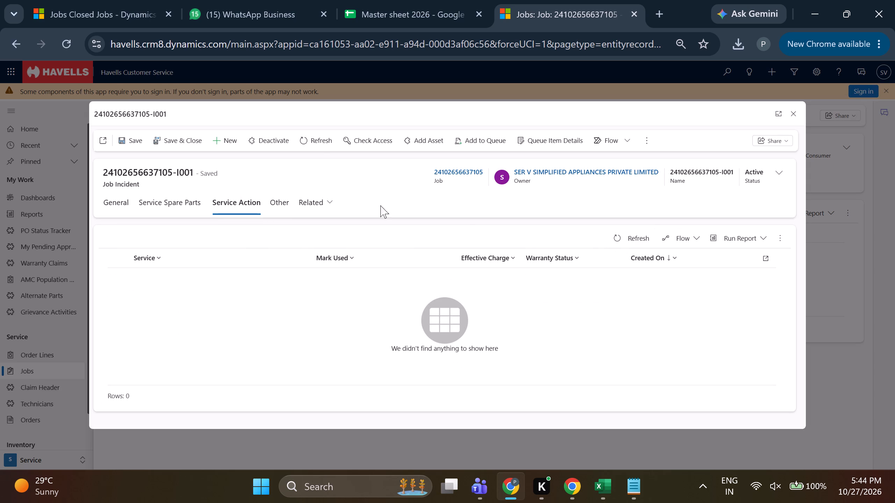
click(319, 148)
click(315, 143)
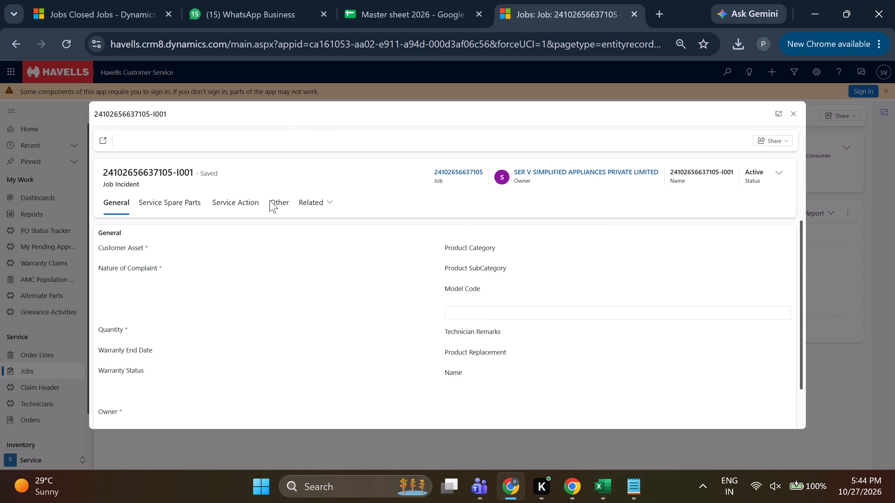
click(251, 205)
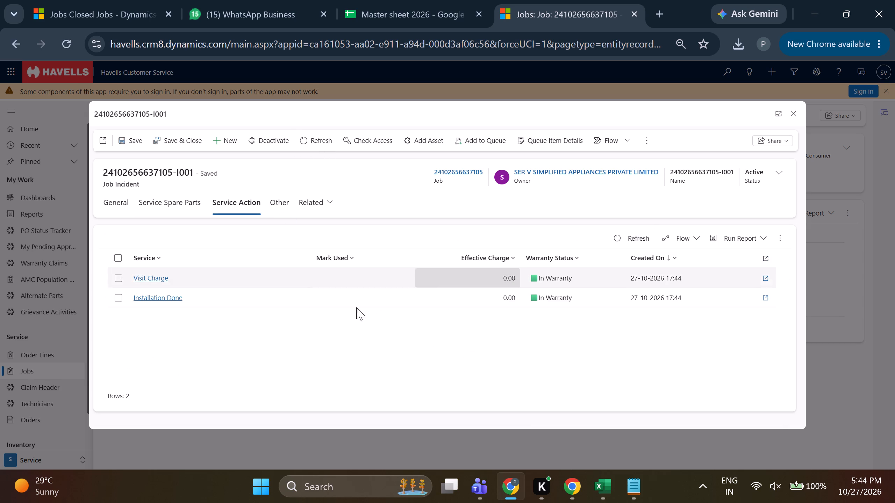
Mark the Installation Done service as Used, and save and close both the service and its job incident.
triple_click(350, 302)
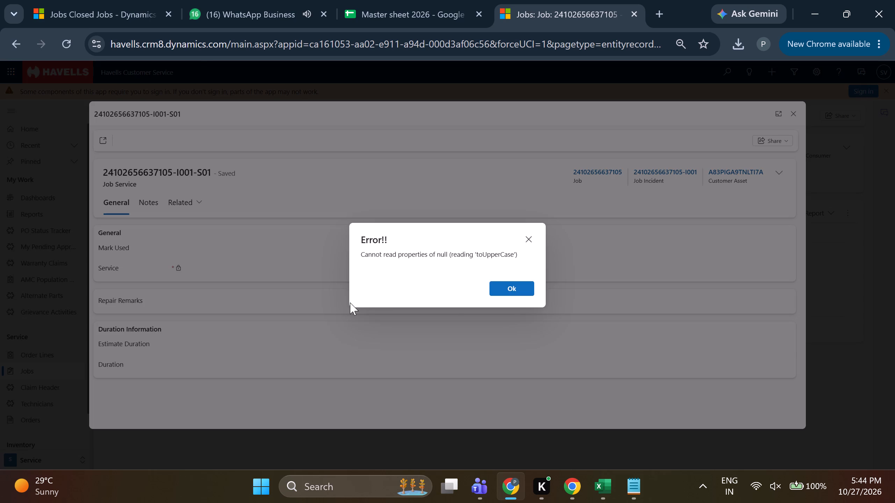
click(529, 239)
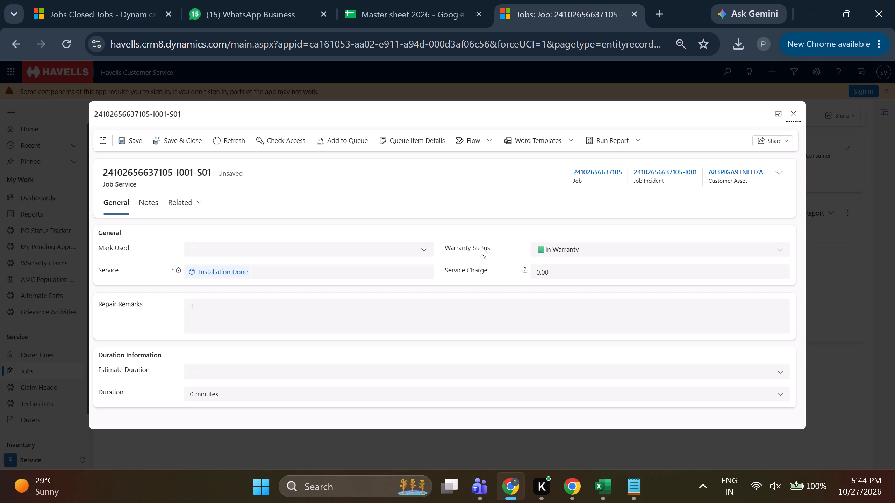
click(418, 255)
click(410, 299)
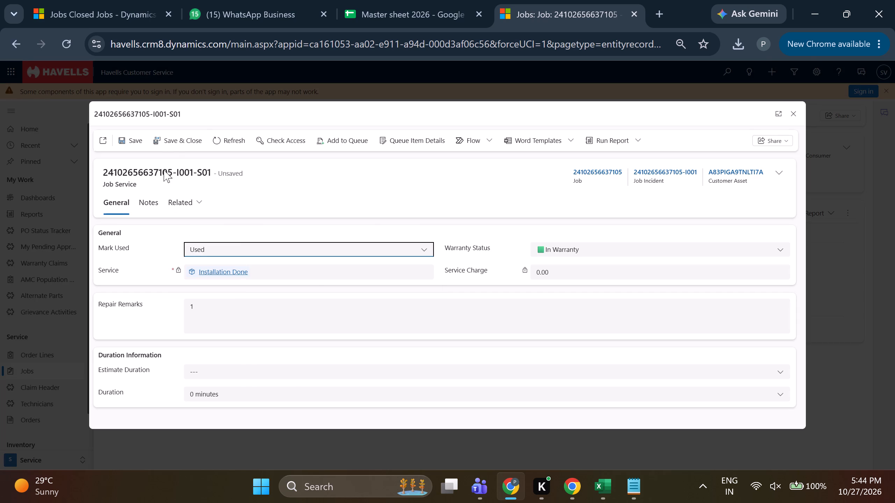
click(173, 137)
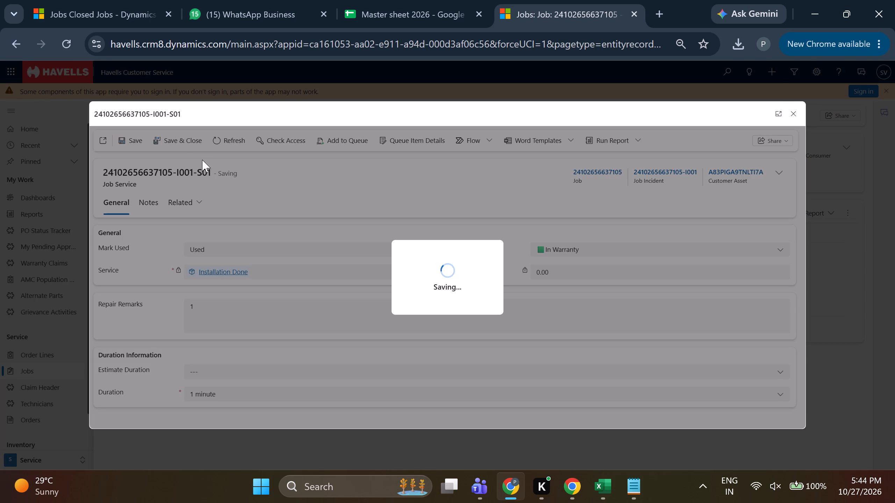
click(173, 143)
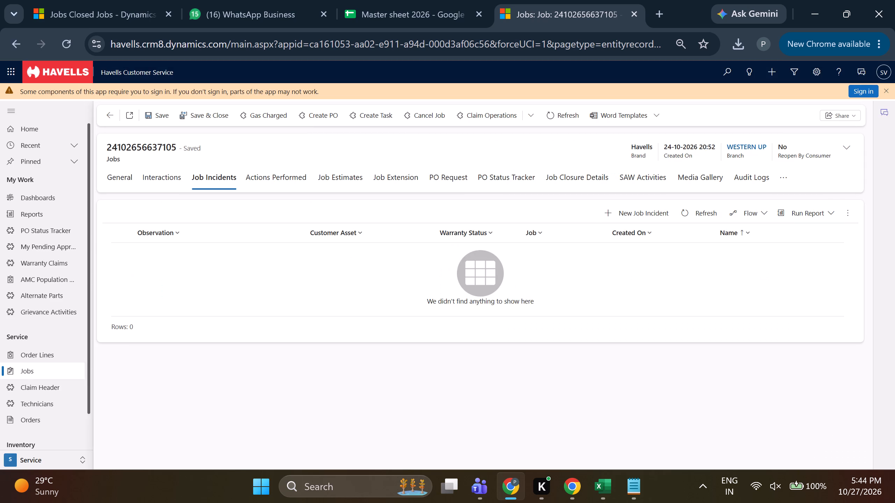
click(524, 289)
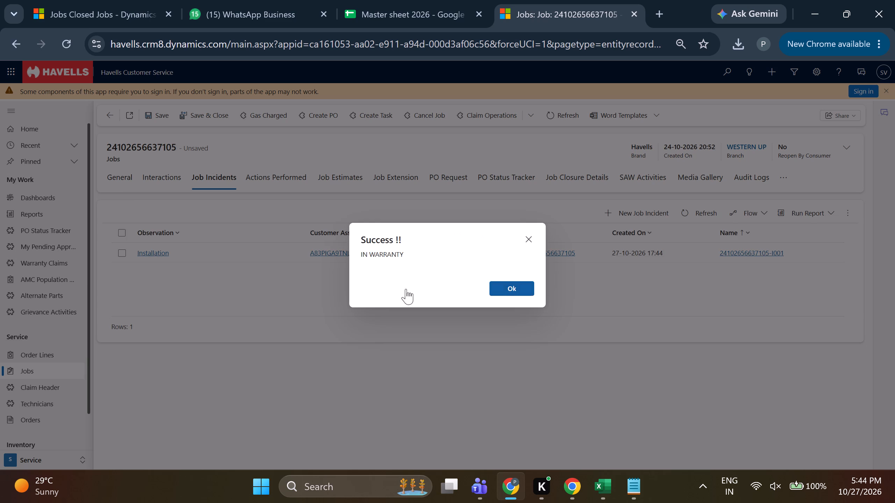
Assign the job to the franchise technician with initials PS in its general details and refresh the record.
click(117, 186)
scroll(577, 357, down, 1)
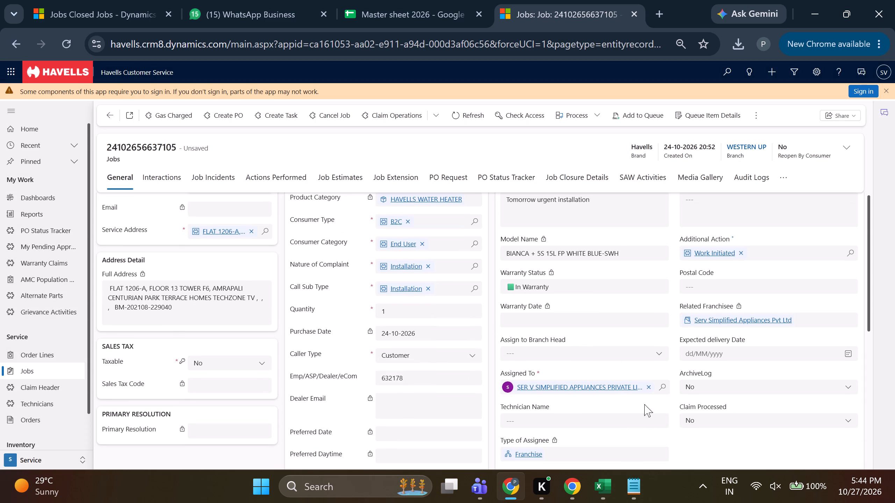
click(666, 388)
scroll(588, 348, down, 3)
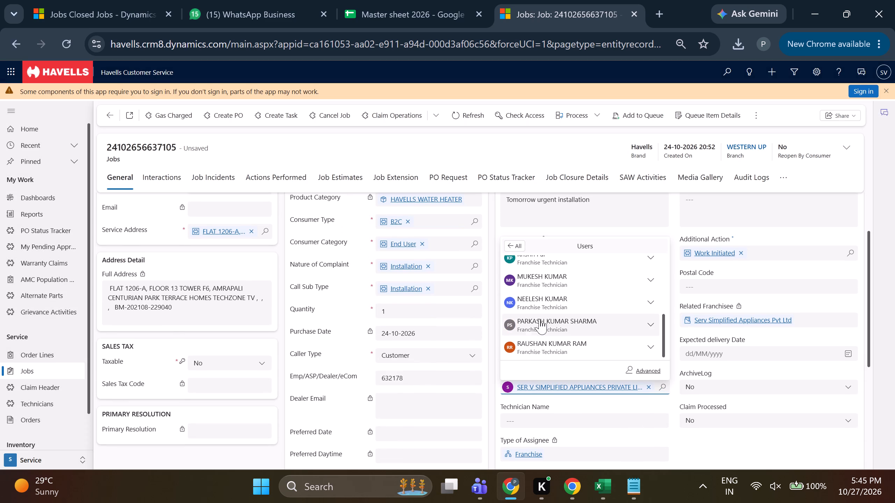
click(537, 327)
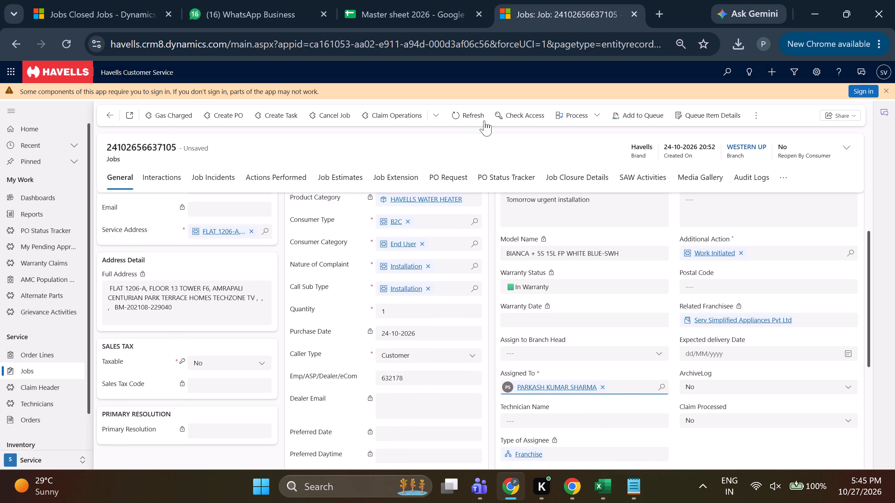
click(475, 117)
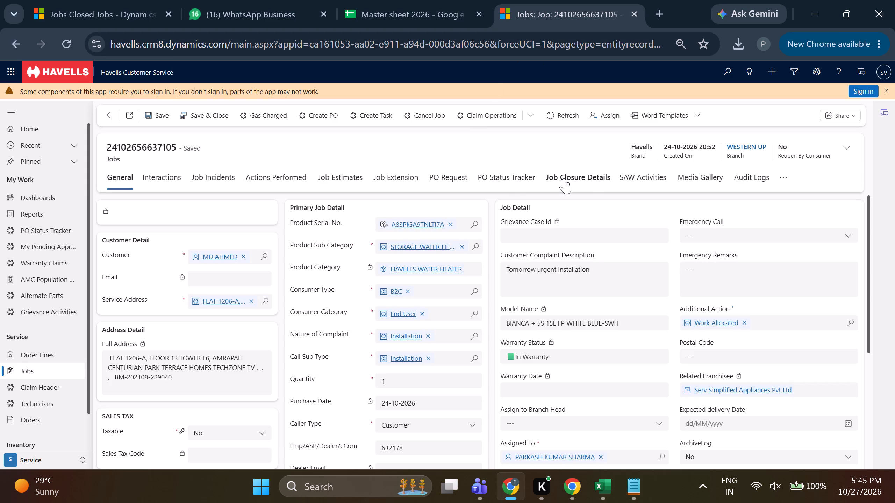
Enter INSTALLATION DONE as consumer remark and repair description in the closure details, and set Job Completed to Yes.
click(581, 187)
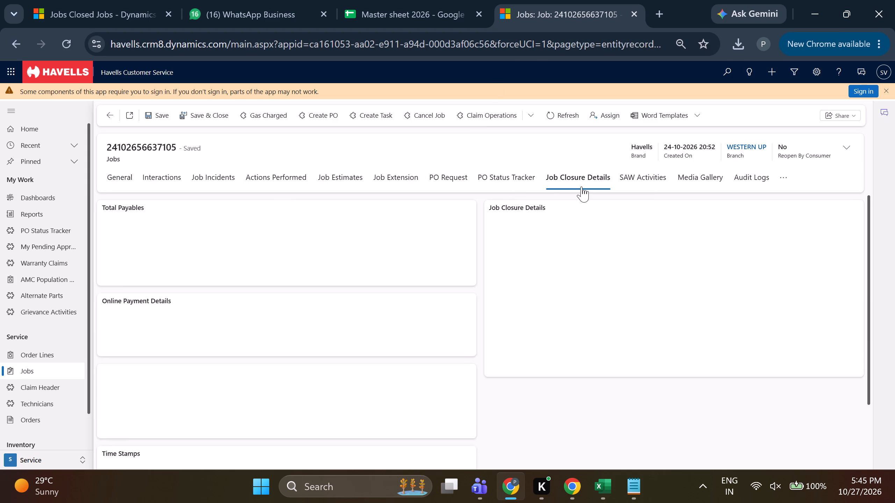
click(603, 304)
click(604, 307)
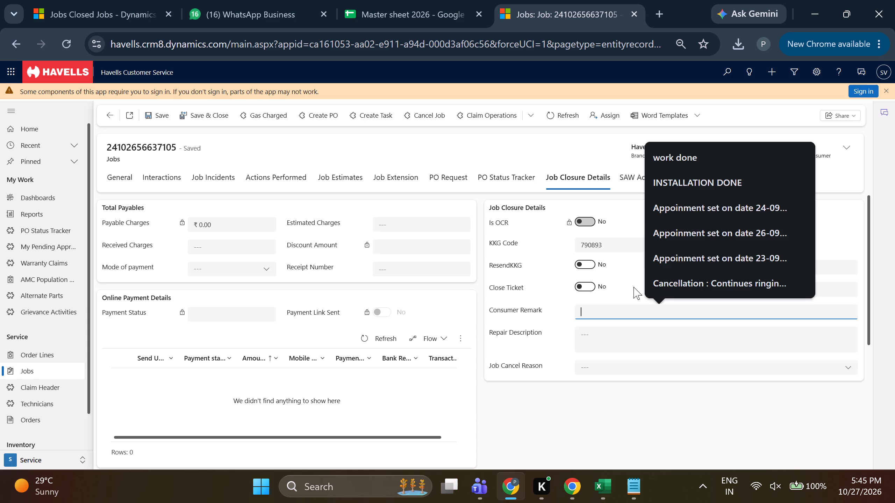
click(701, 172)
triple_click(665, 311)
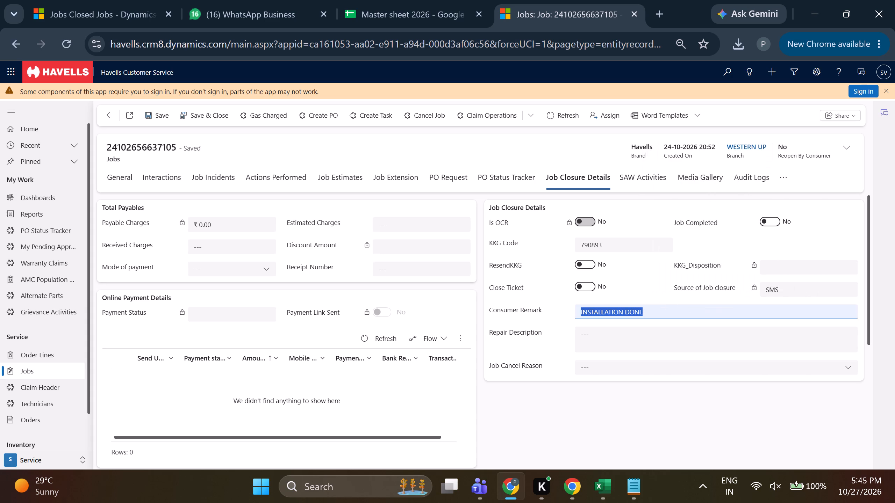
key(ctrl+c)
ctrl+click(656, 336)
key(ctrl+v)
click(763, 224)
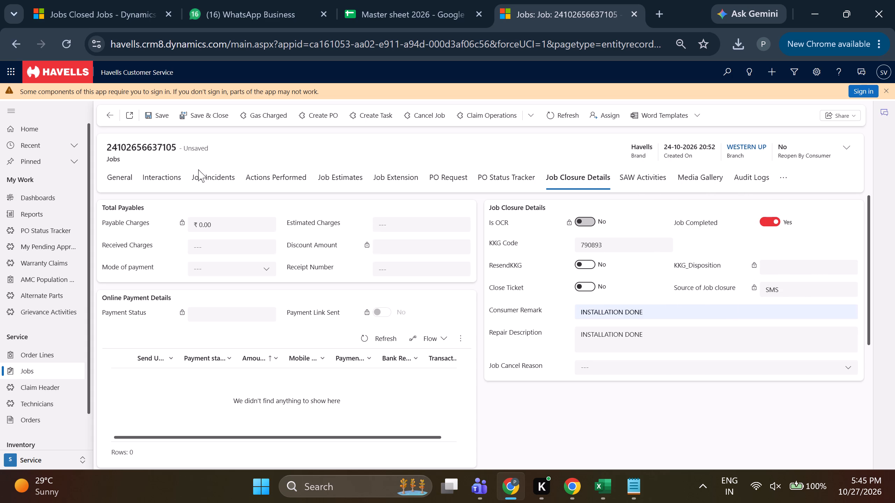
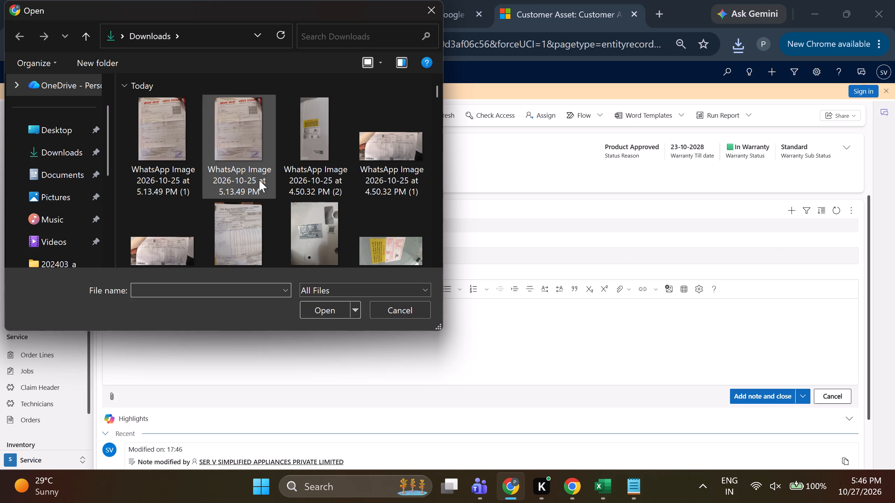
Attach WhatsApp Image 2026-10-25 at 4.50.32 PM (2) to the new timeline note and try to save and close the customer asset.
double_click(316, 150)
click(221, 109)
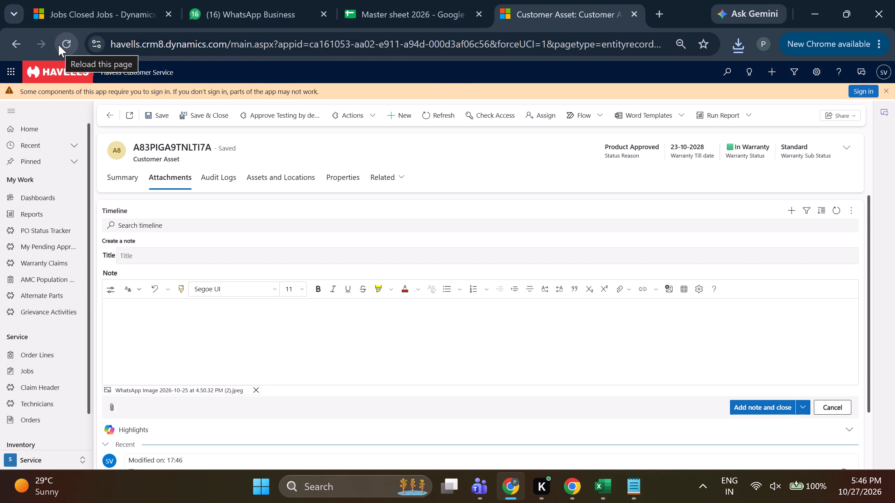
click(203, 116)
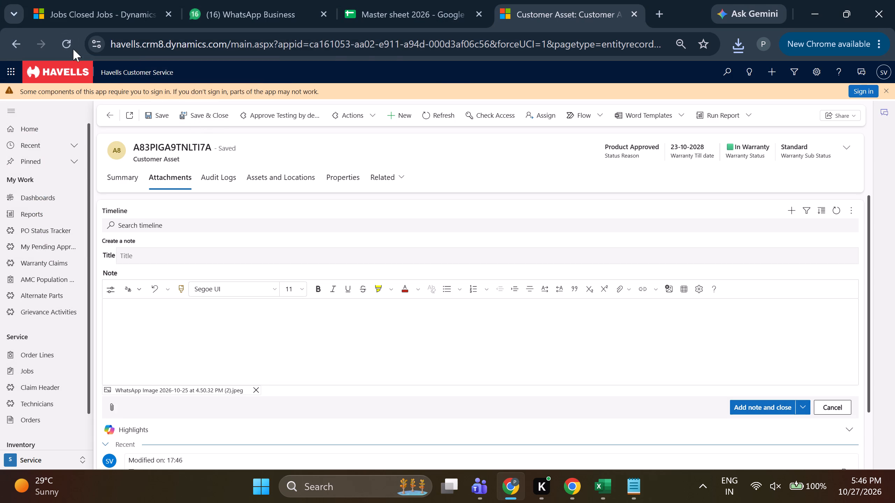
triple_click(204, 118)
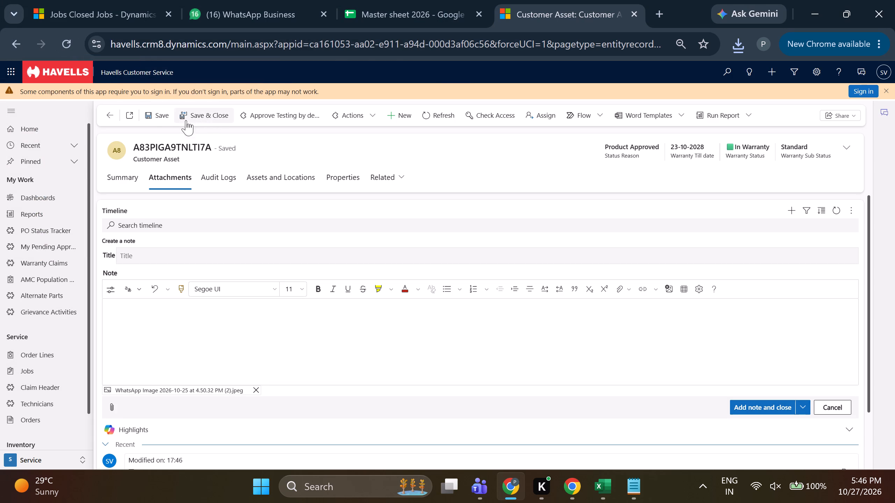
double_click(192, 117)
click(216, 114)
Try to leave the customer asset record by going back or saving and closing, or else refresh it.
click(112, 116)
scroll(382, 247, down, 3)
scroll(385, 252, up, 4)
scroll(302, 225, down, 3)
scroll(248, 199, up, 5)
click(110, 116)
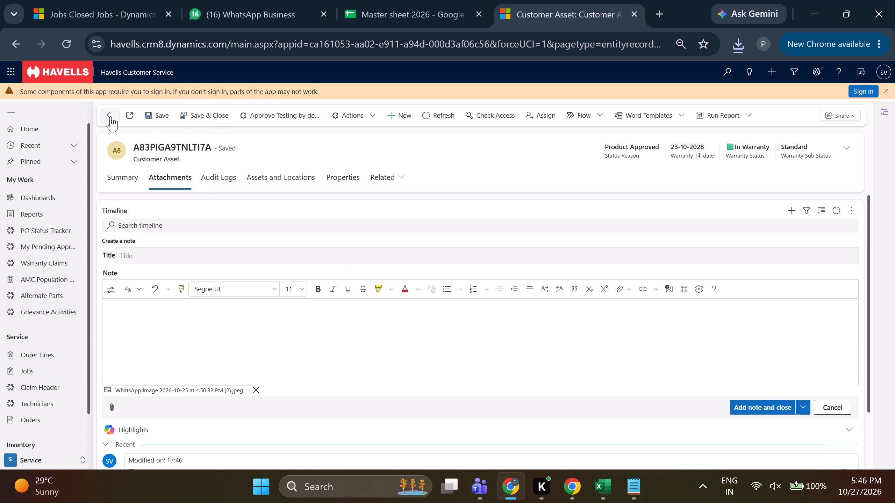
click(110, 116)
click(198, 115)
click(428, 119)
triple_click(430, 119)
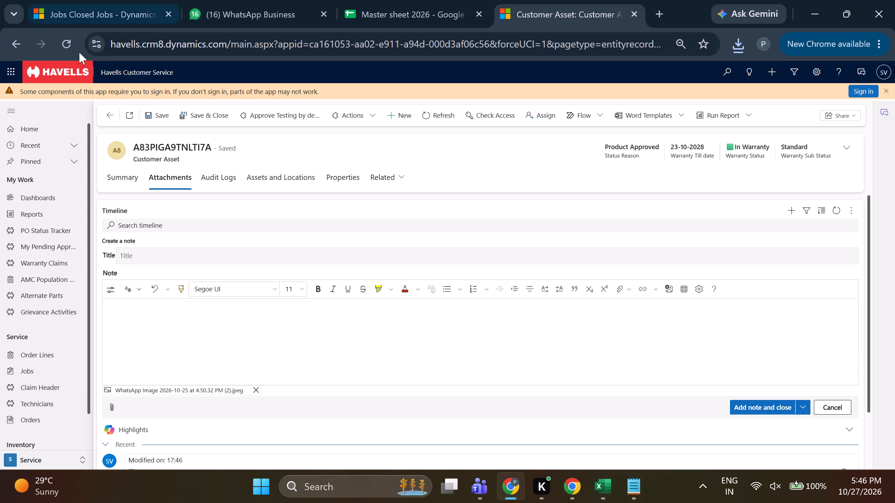
Reload the customer asset page and attach WhatsApp Image 2026-10-25 at 5.13.49 PM (1) to a new note in its attachments timeline.
click(58, 52)
click(508, 133)
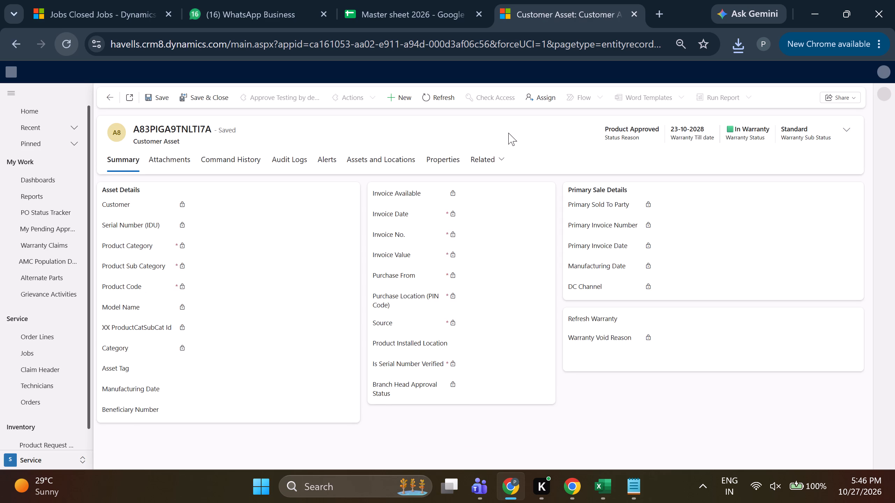
click(160, 162)
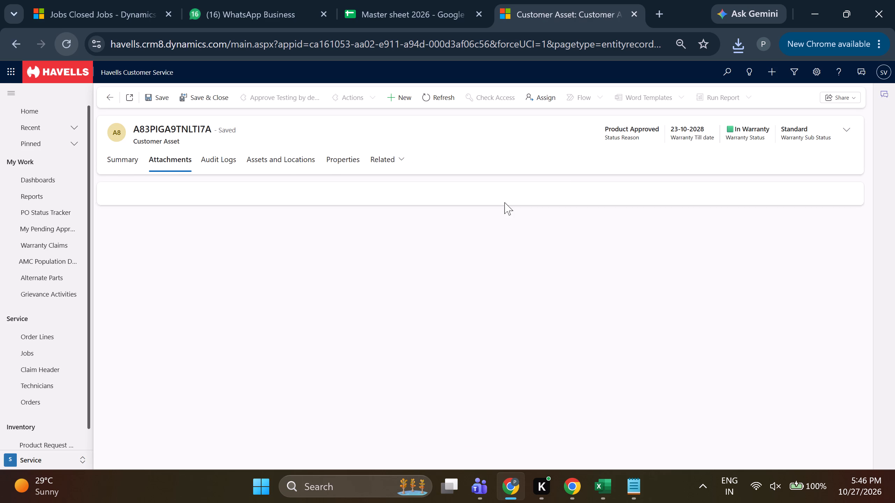
click(853, 229)
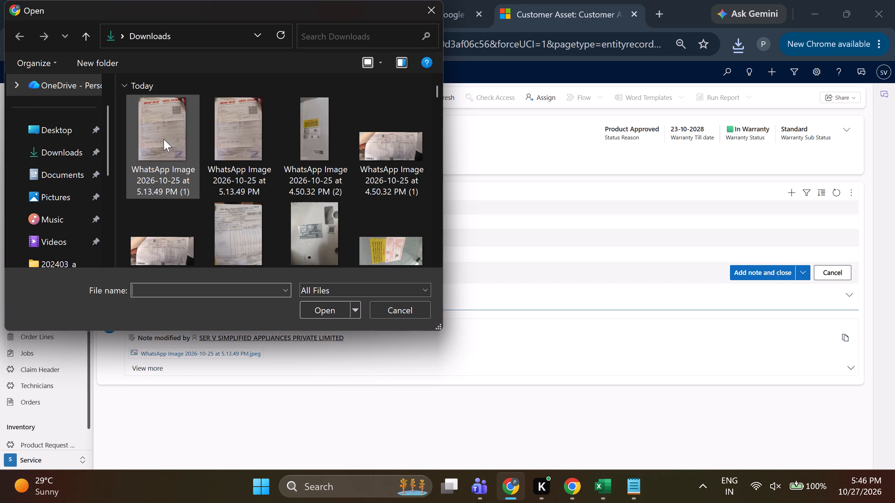
double_click(164, 139)
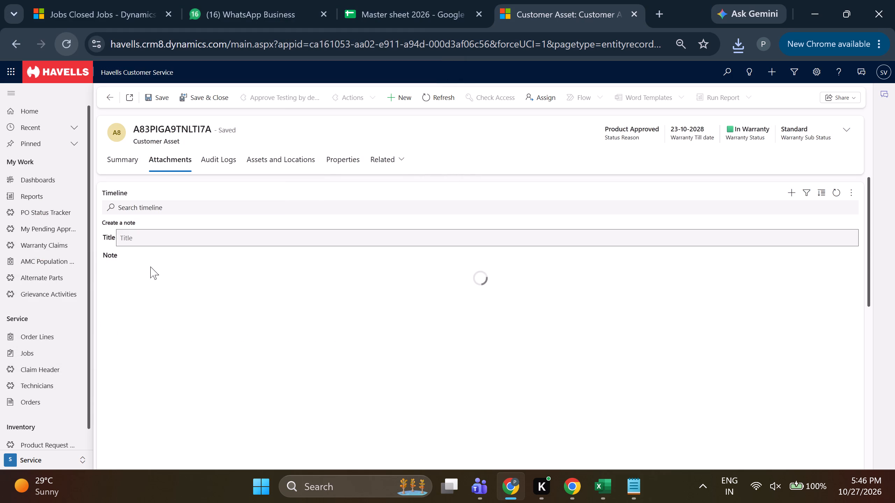
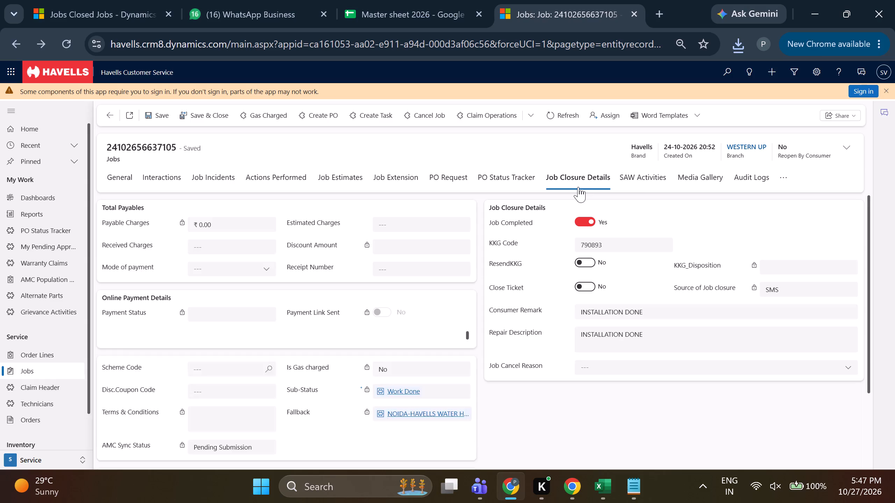
Save and close the job record with its completed closure details.
click(201, 108)
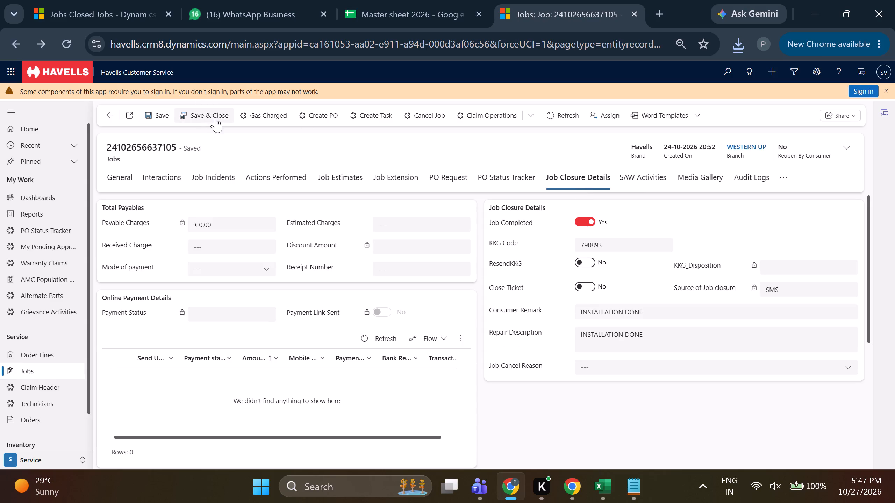
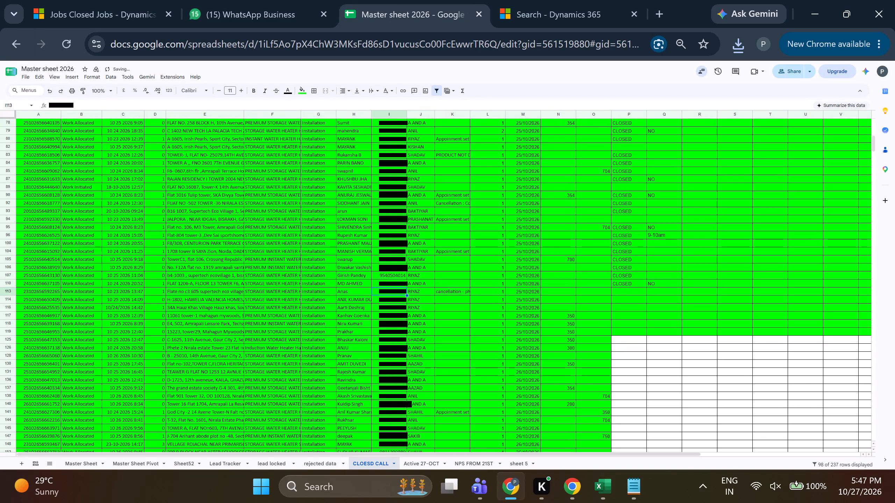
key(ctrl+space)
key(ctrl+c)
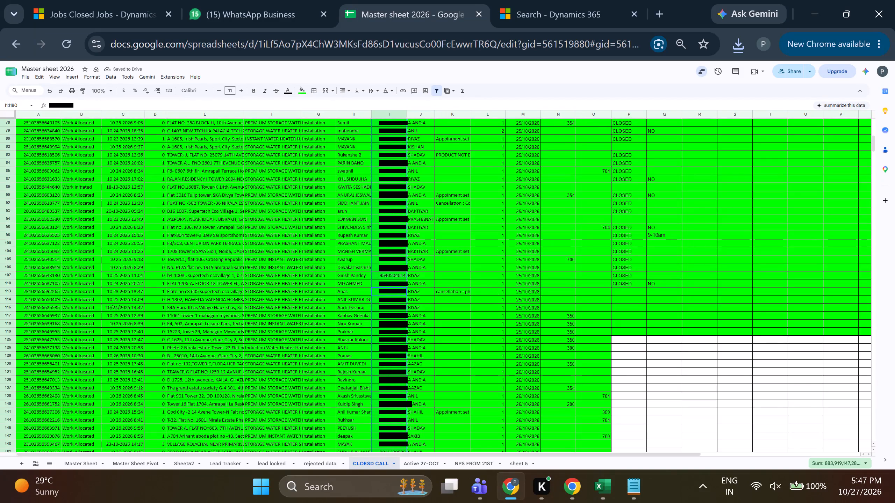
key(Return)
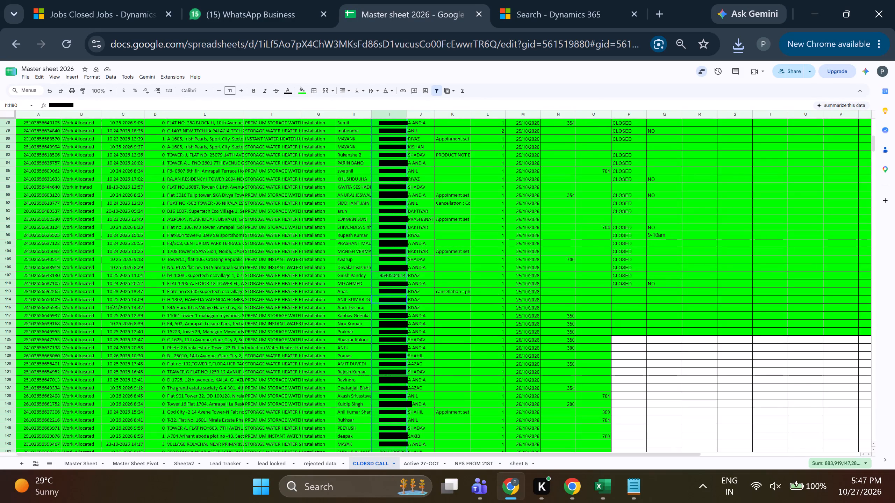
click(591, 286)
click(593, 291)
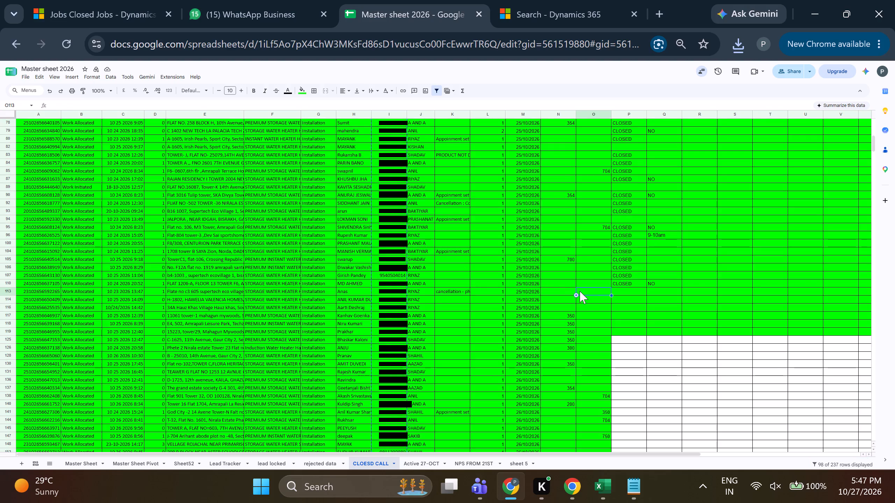
Copy the contact number from row 113, rerun the previous job search in Dynamics 365, and search for the copied number.
key(Left)
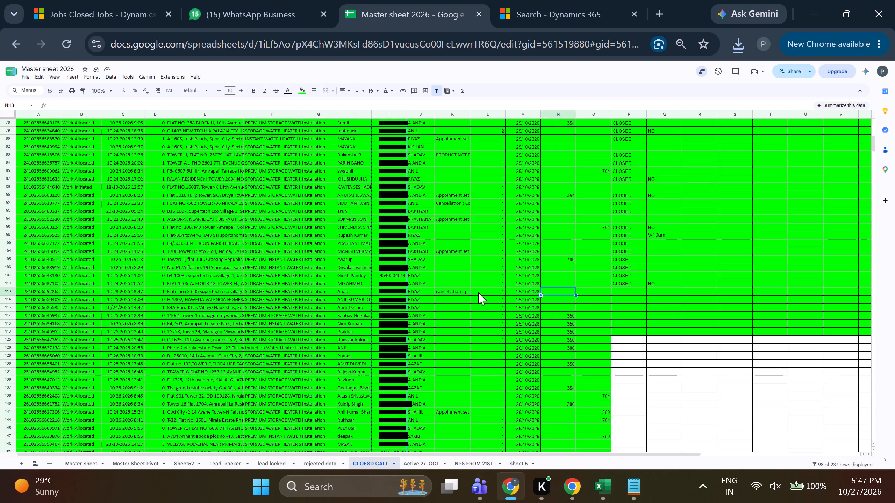
key(Left)
key(Left)
key(Left)
key(Left)
key(Left)
key(ctrl+c)
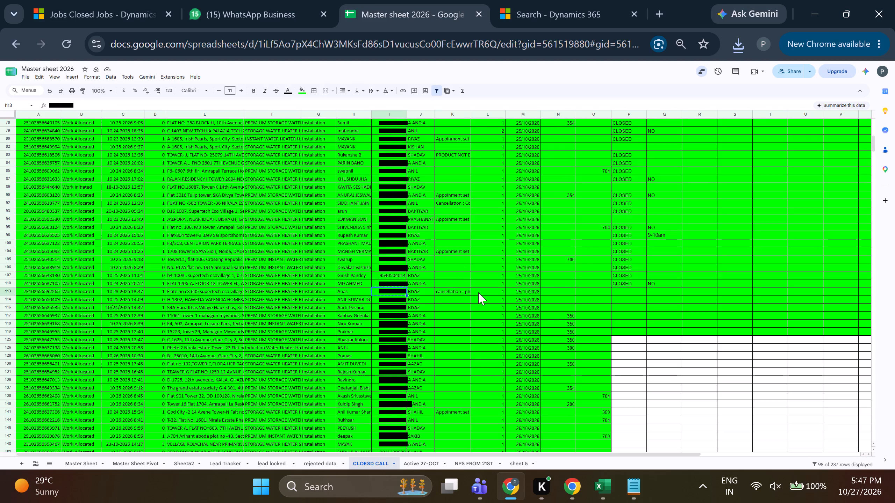
click(565, 0)
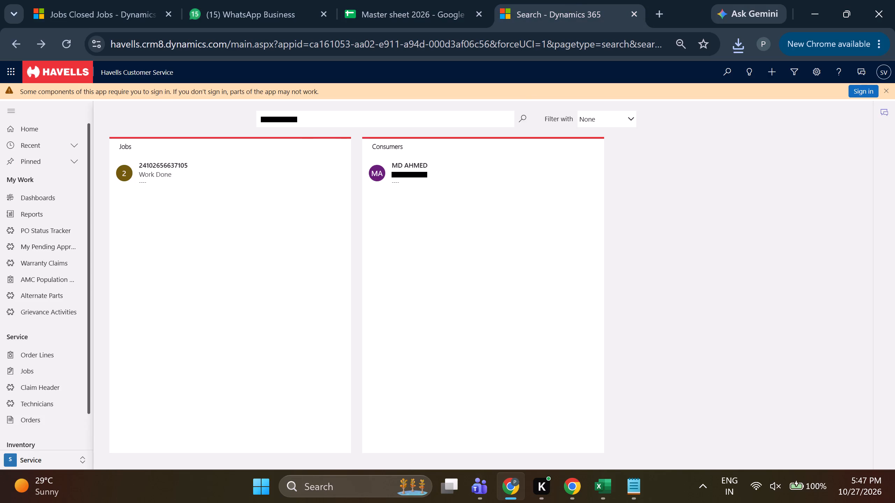
click(524, 118)
double_click(385, 117)
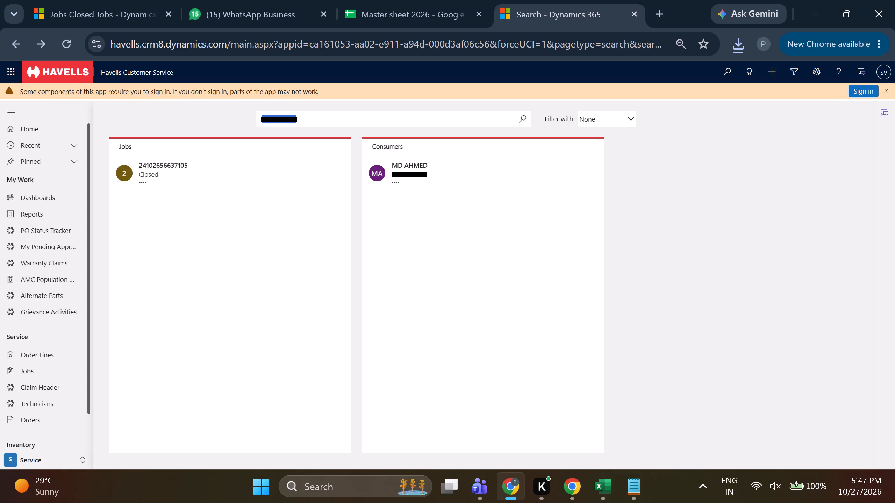
key(ctrl+v)
click(524, 121)
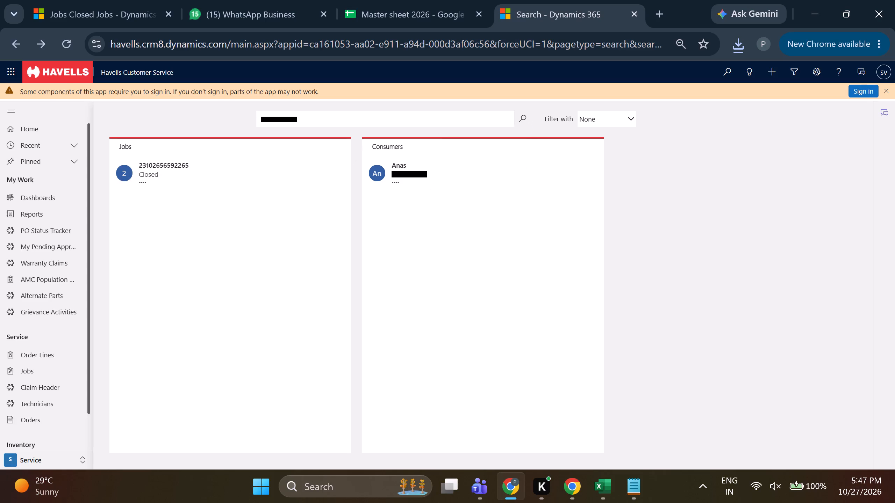
drag(521, 117, 517, 117)
Switch back to the Google Sheets master sheet and enter CLOSED in column P of row 113.
click(423, 0)
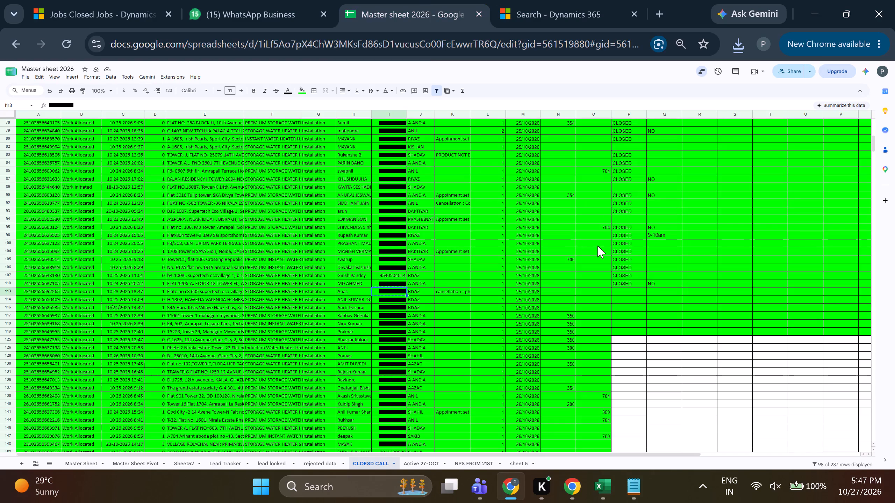
key(Right)
key(Right)
key(Right)
key(Right)
key(Right)
key(Right)
key(Right)
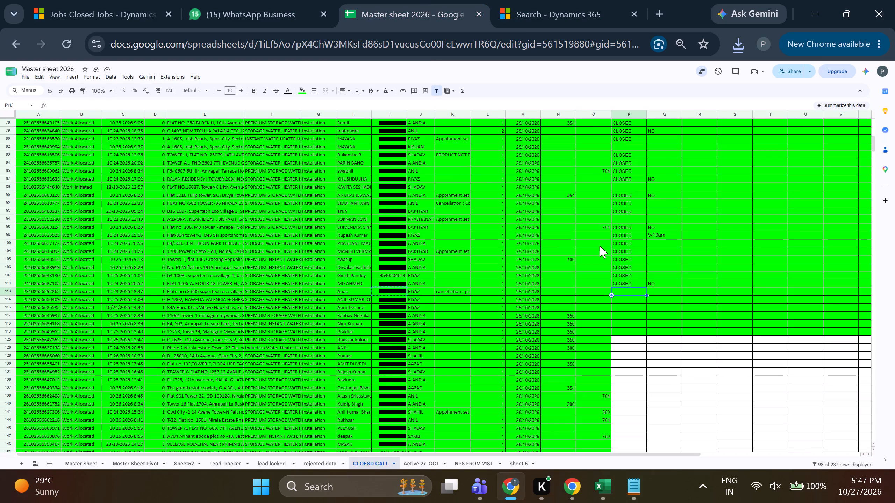
text(CLOSED)
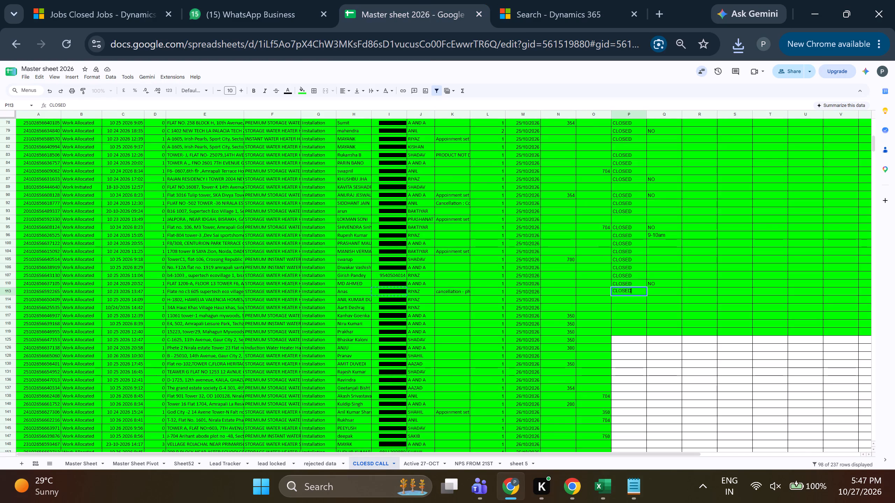
key(Down)
Copy the customer contact number from row 114 and search for it in Dynamics 365.
key(Left)
key(Left)
key(Left)
key(Left)
key(Left)
key(Left)
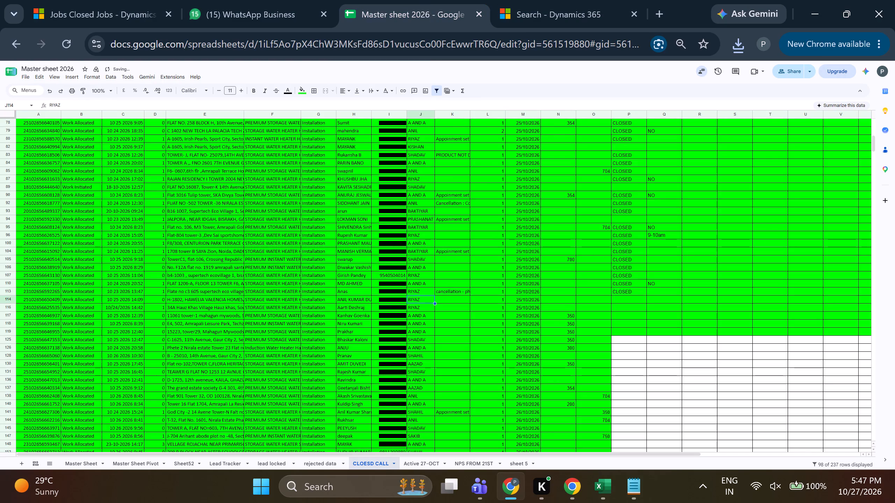
key(Left)
key(ctrl+c)
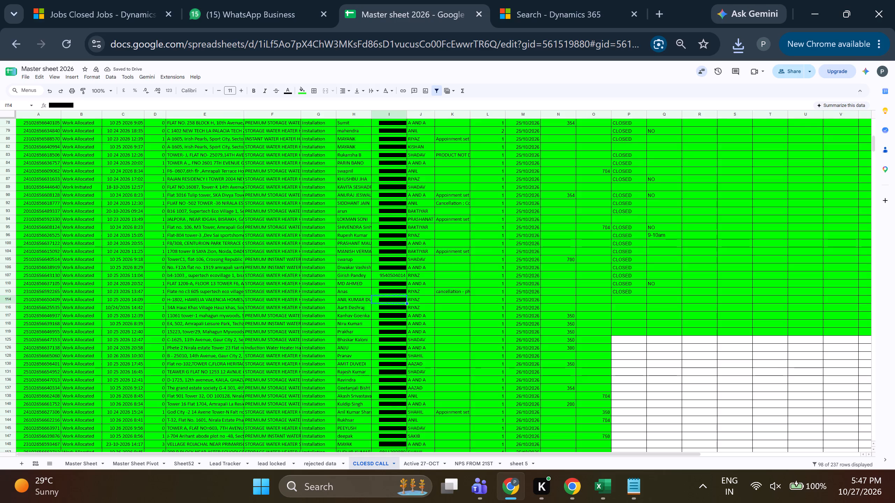
click(585, 16)
double_click(305, 122)
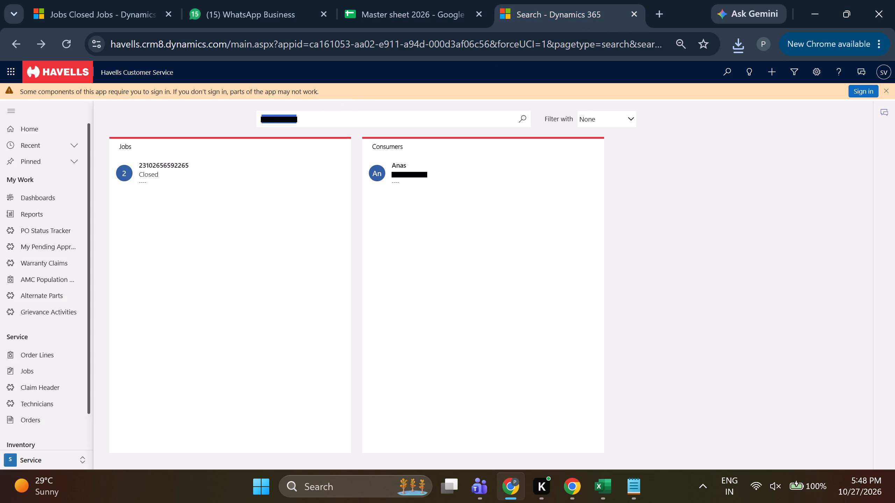
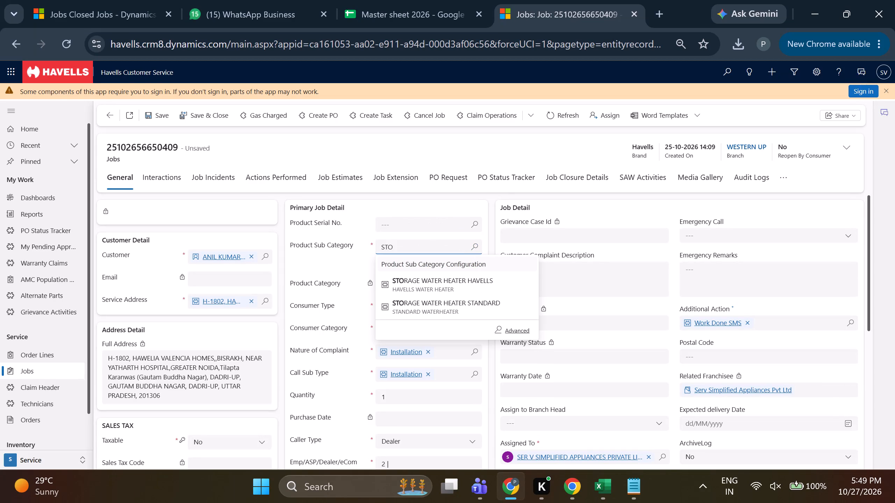
Set the job's Product Sub Category to STORAGE WATER HEATER HAVELLS and save the job.
click(415, 289)
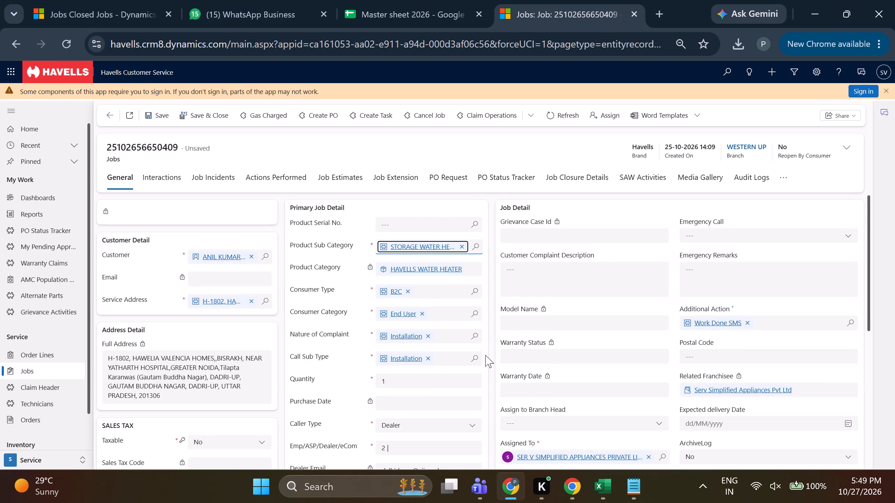
click(151, 112)
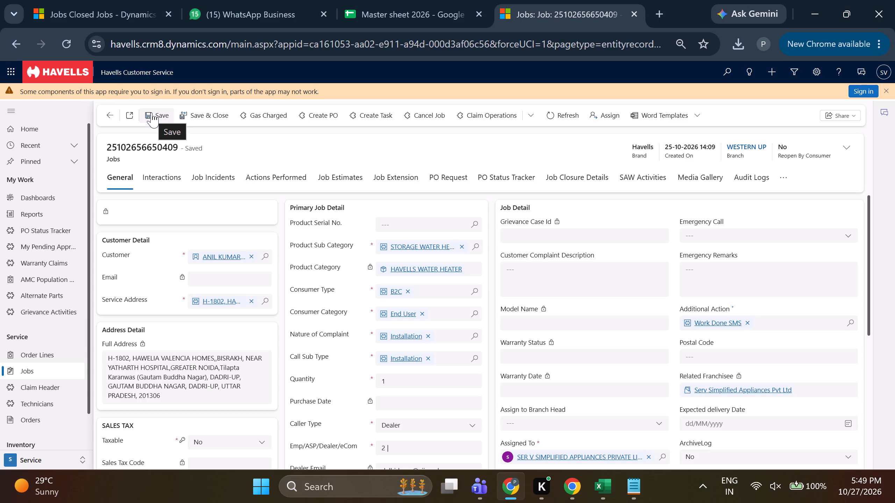
Show the open water heater installation job's interactions to review its phone call details and timeline.
click(164, 179)
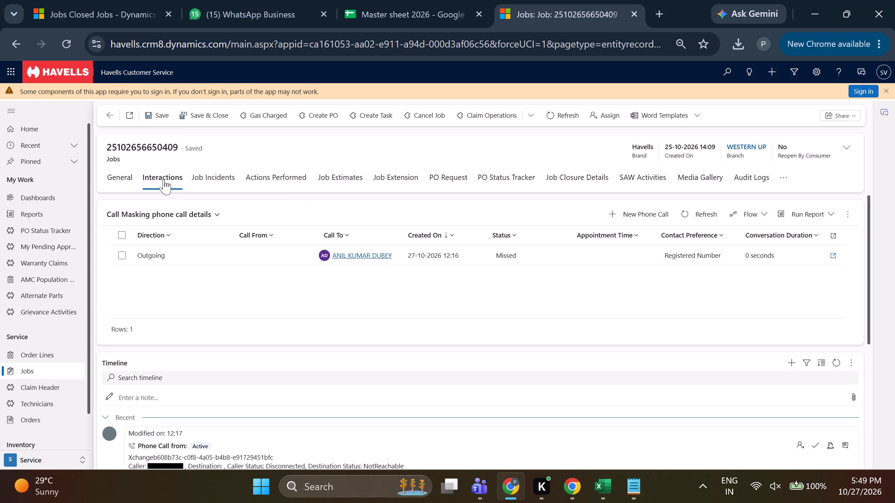
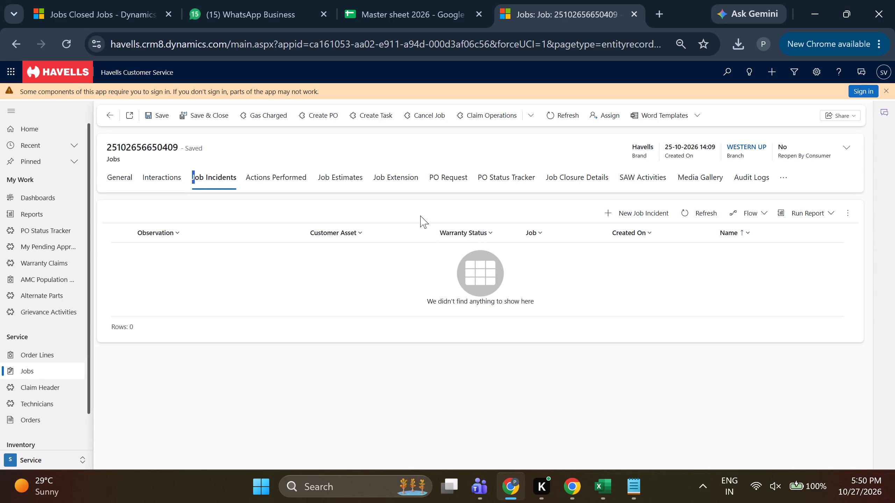
Start a new job incident for the open water heater installation job.
click(631, 211)
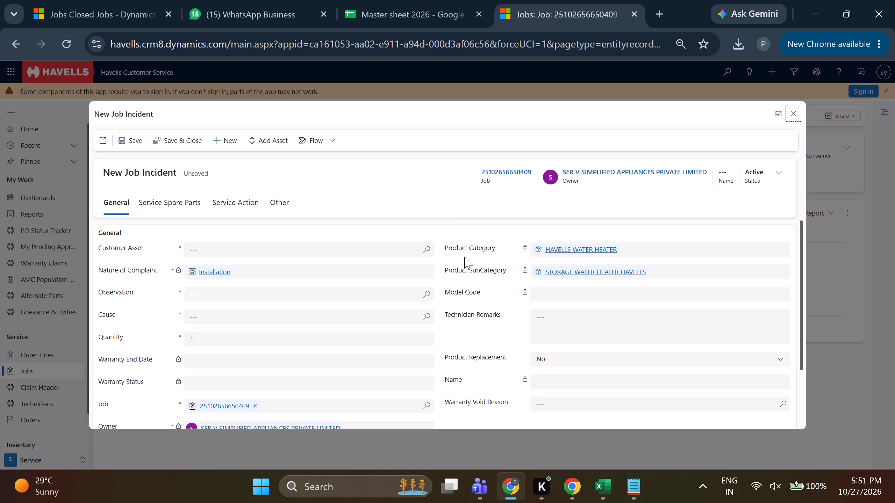
Switch to the Closed Jobs list and refresh it to check the jobs closed on 2026-10-27.
click(145, 0)
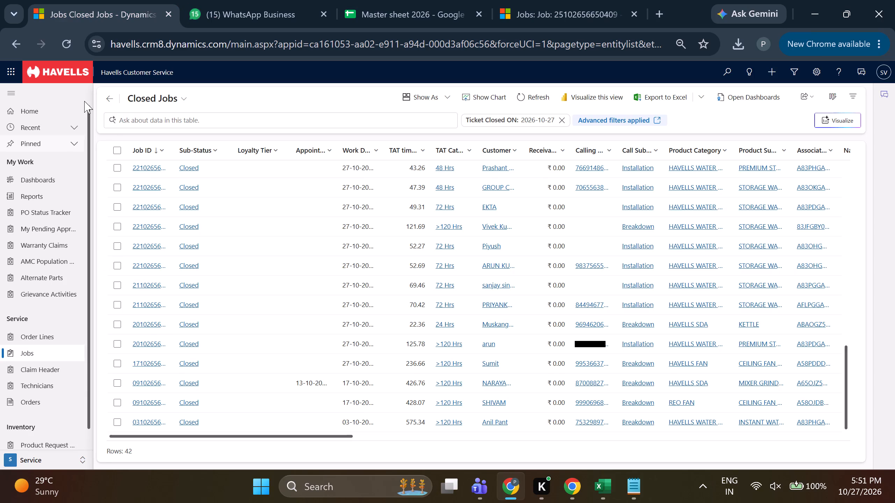
click(524, 98)
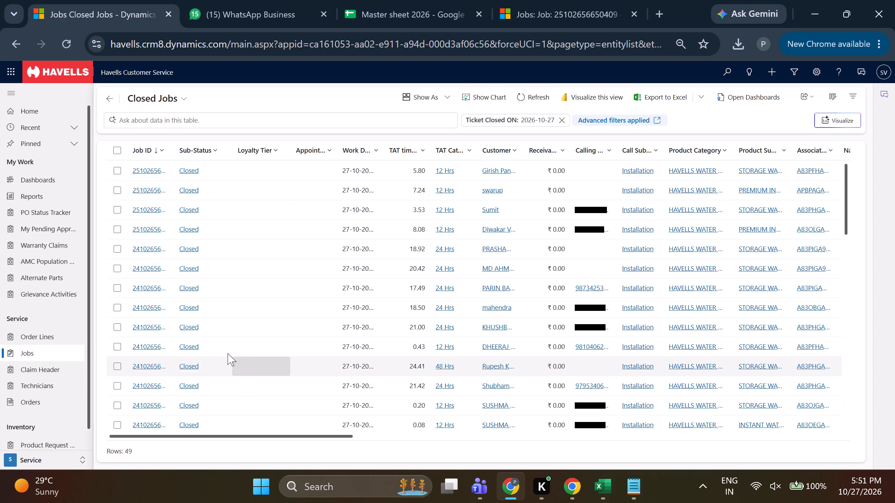
Return to the unsaved new job incident and open the Customer Asset lookup to look through the available assets.
click(550, 0)
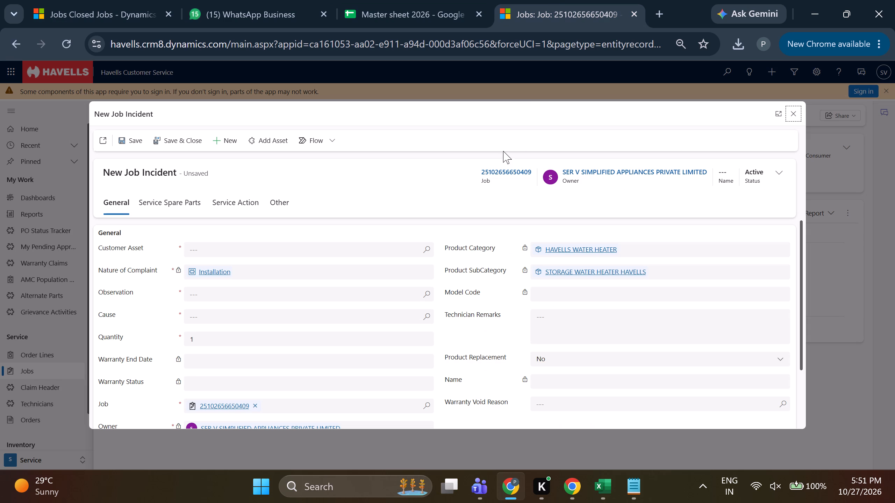
click(432, 253)
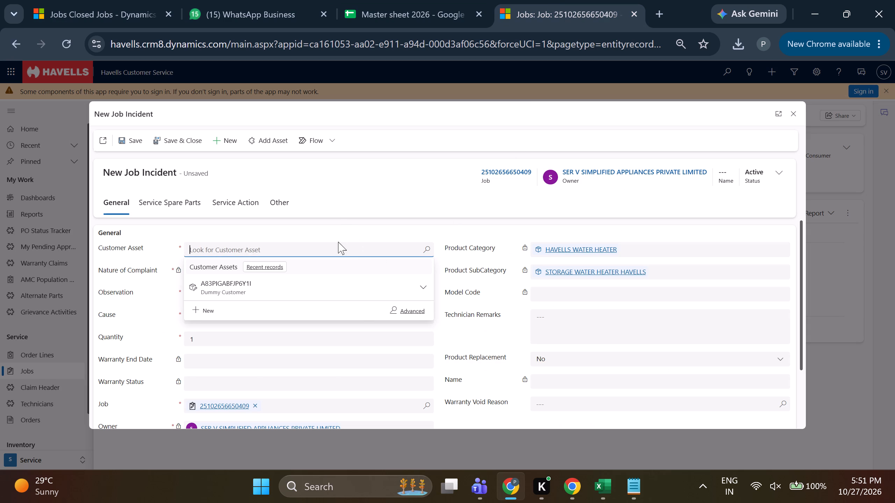
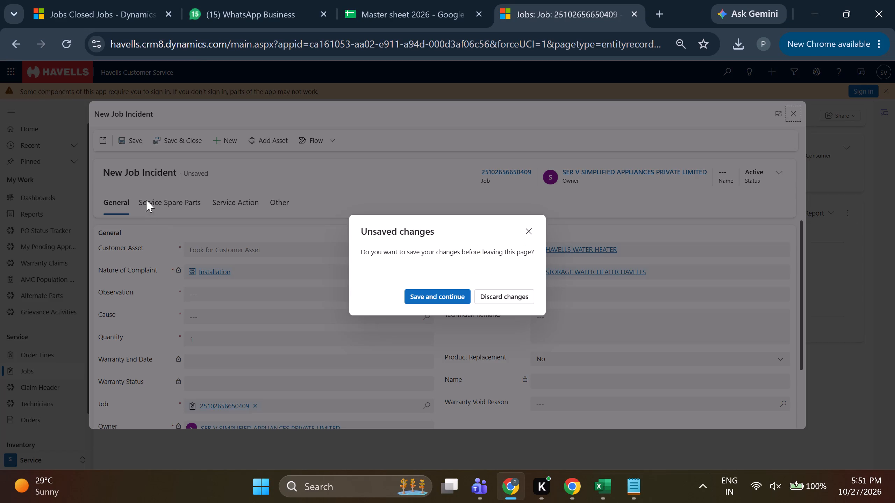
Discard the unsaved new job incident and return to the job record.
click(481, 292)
Set the job's Product Sub Category to INSTANT WATER HEATER HAVELLS in its general details.
click(109, 178)
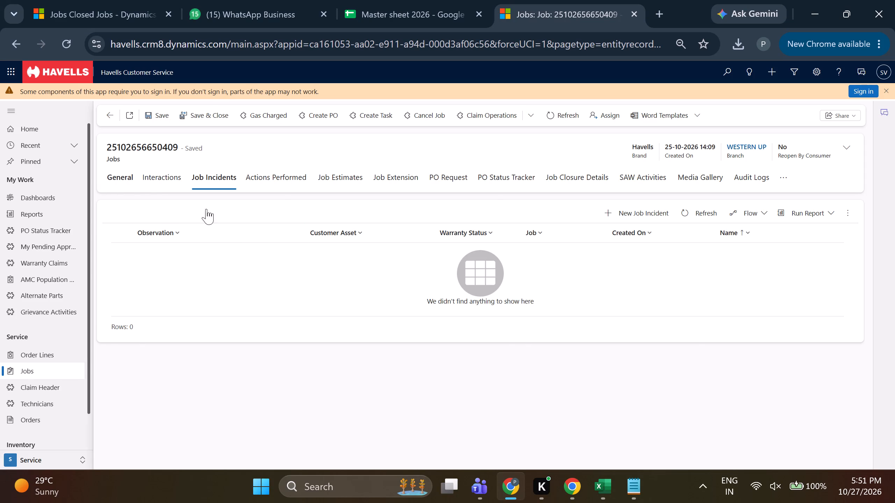
click(462, 245)
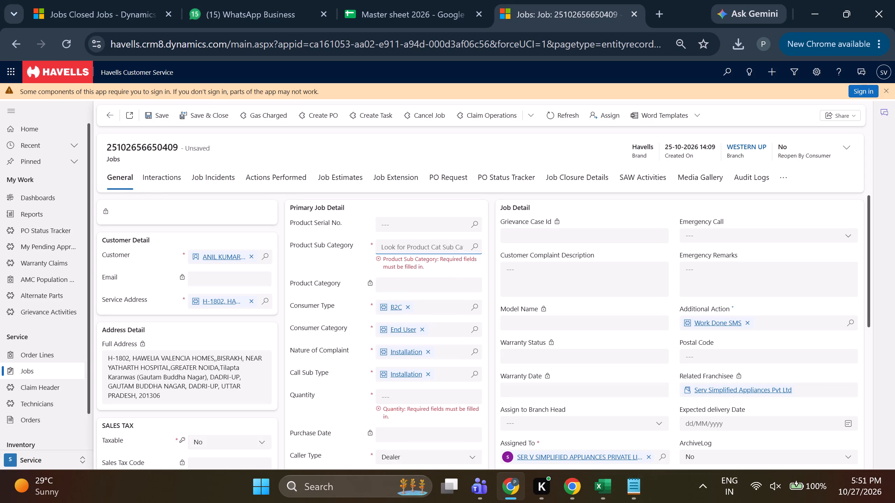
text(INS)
click(440, 285)
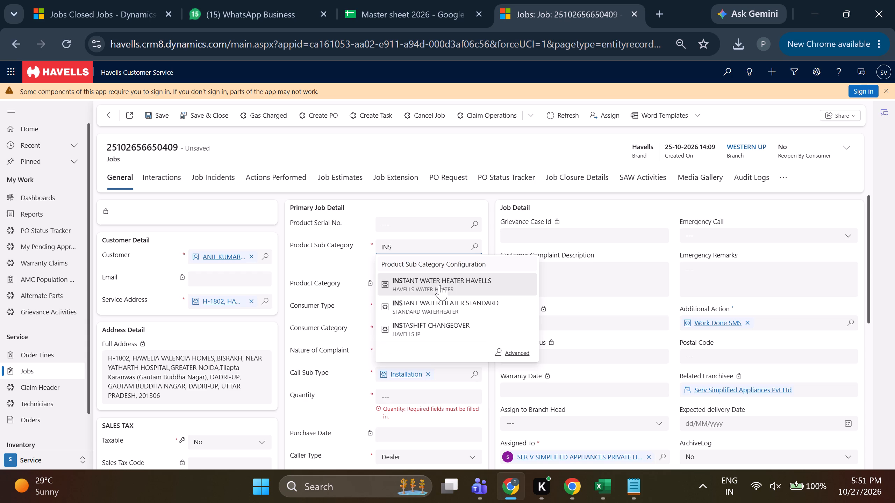
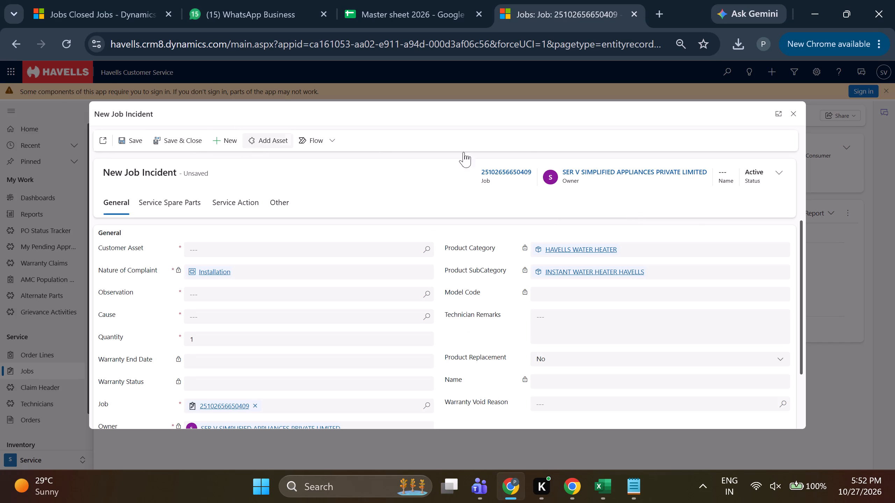
click(804, 140)
click(822, 126)
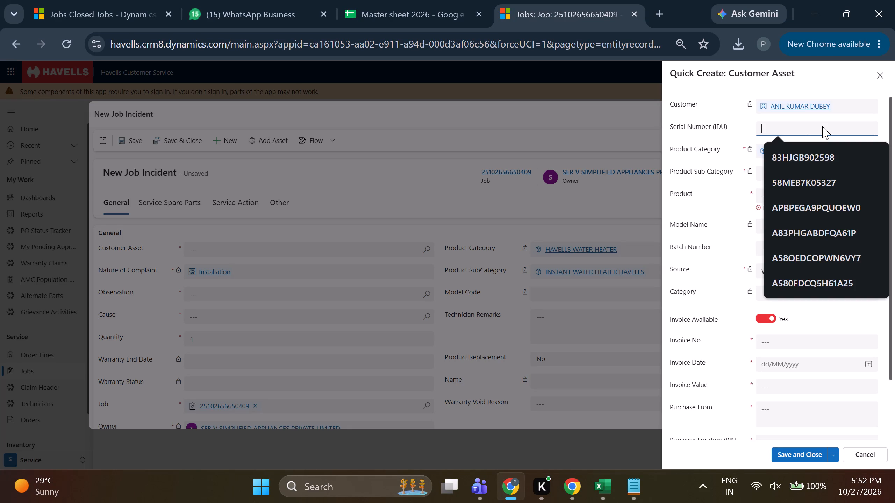
key(ctrl+v)
click(544, 220)
Set the new customer asset's product to GHWAIAPWH003, the INSTANIO 3L 3KW white mustard model.
click(876, 194)
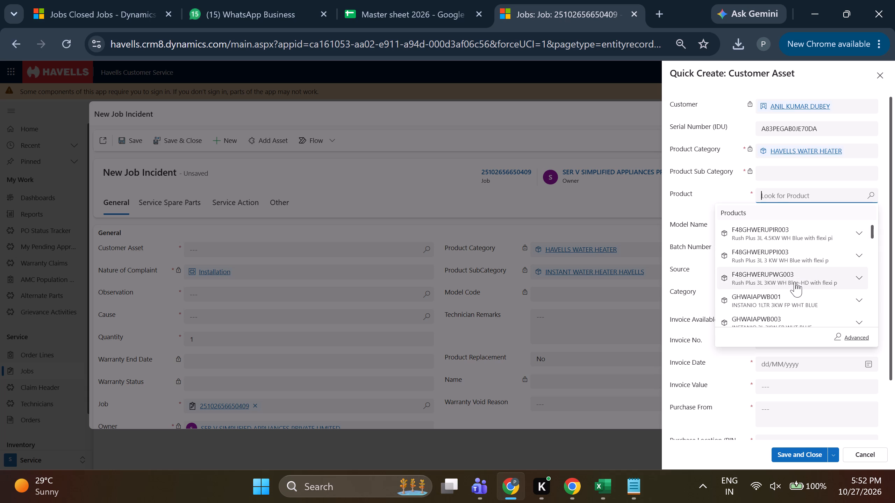
click(796, 274)
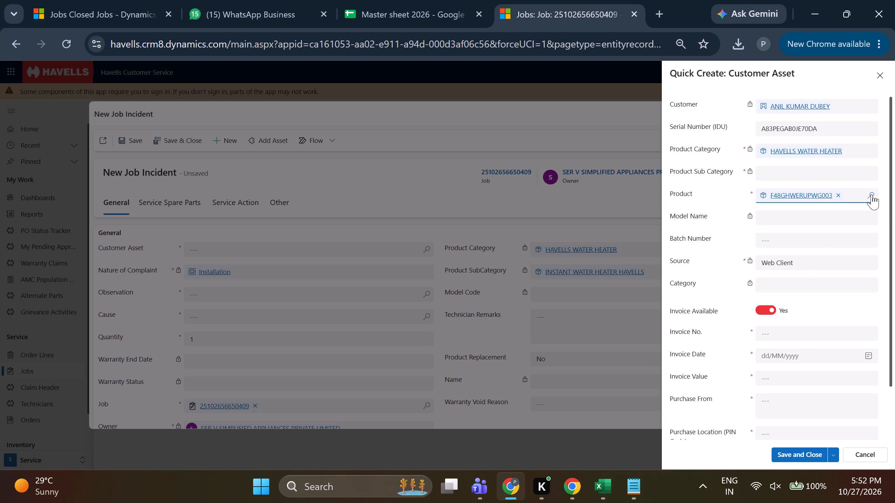
click(872, 194)
scroll(768, 245, down, 1)
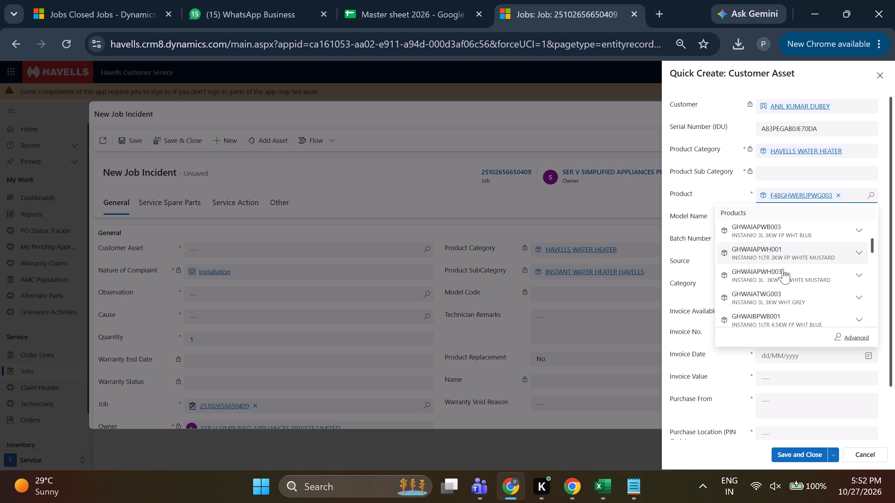
click(792, 280)
Open the new customer asset's invoice number for entry.
click(811, 335)
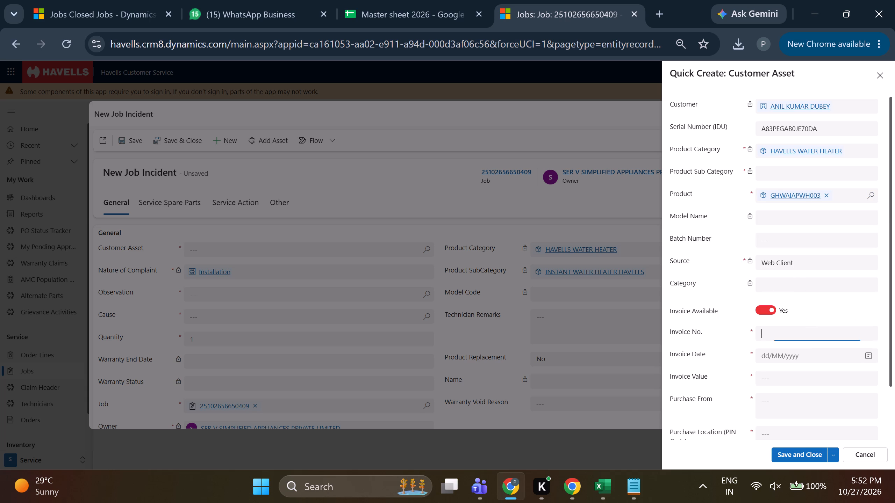
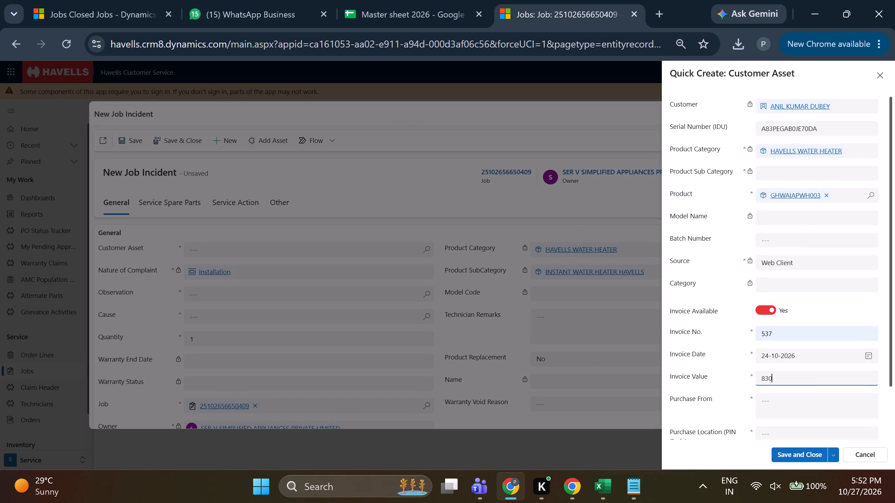
Enter NOIDA as the new customer asset's purchase source and 201301 as its purchase location PIN code, and save the asset.
key(Tab)
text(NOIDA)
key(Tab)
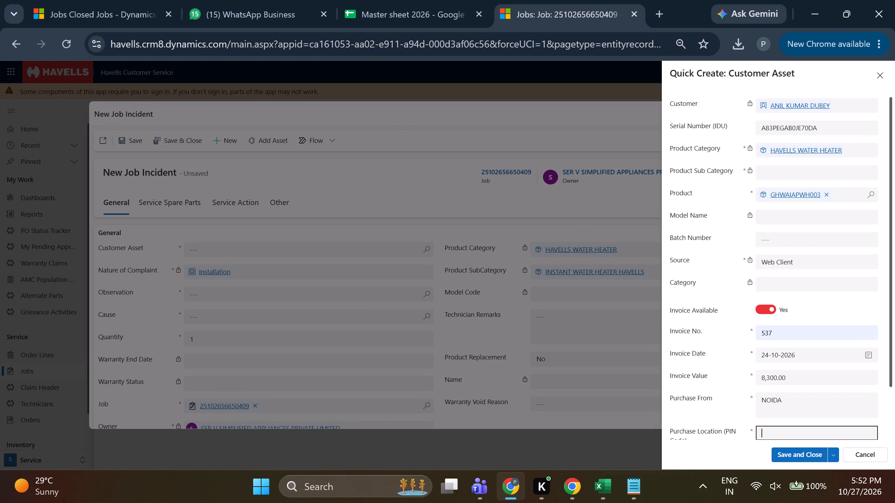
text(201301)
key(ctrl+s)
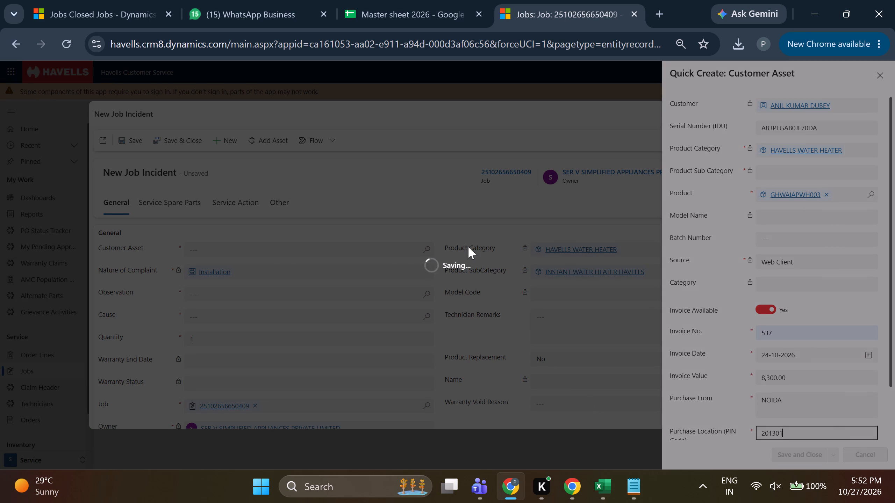
click(430, 244)
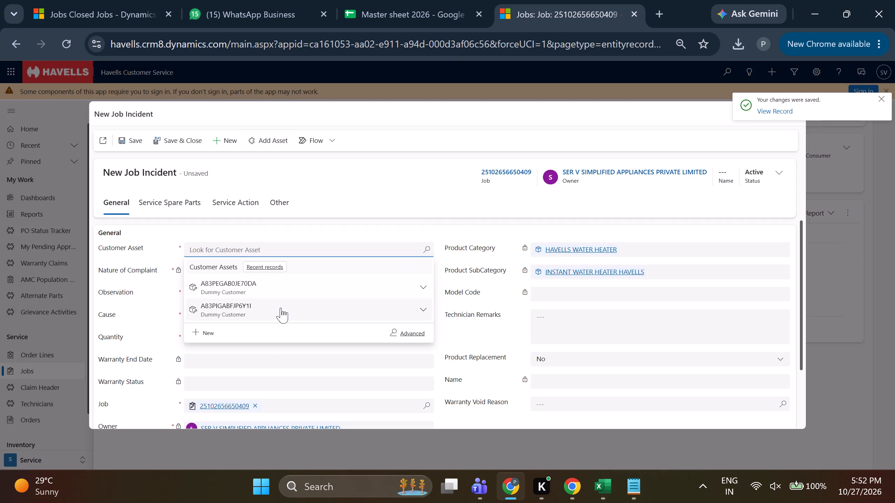
click(305, 287)
click(427, 298)
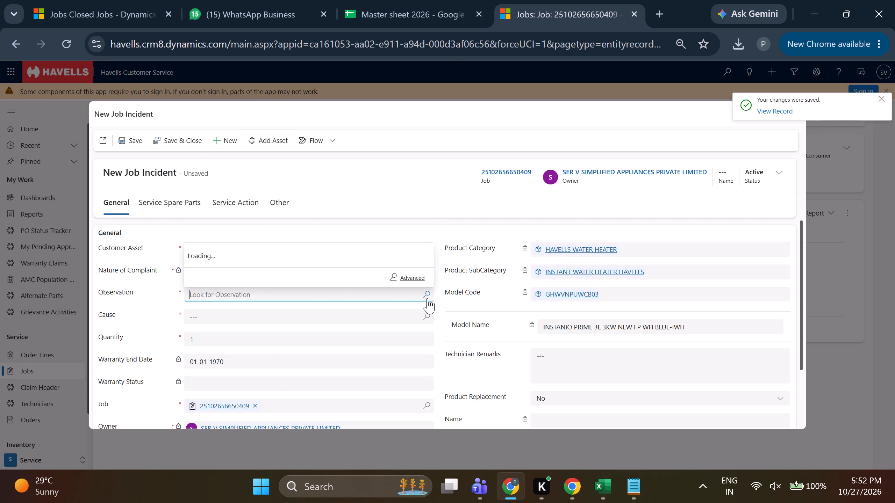
click(256, 202)
click(424, 324)
click(444, 319)
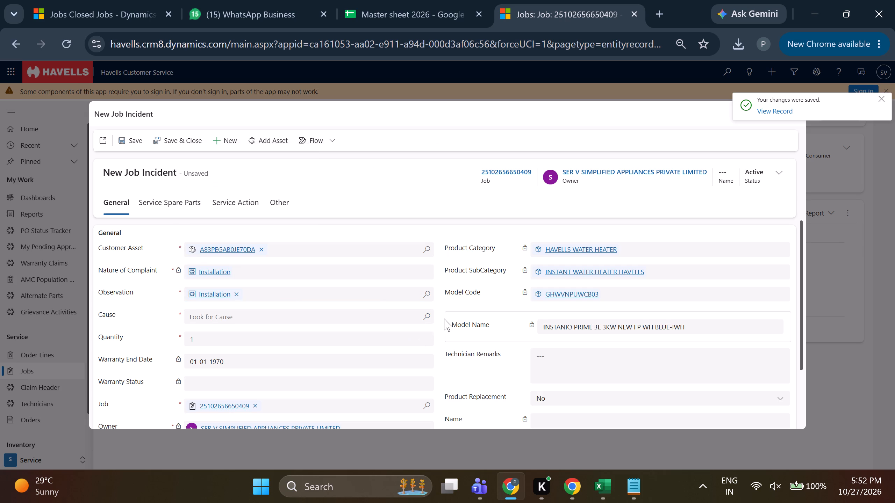
click(435, 317)
click(431, 318)
click(228, 283)
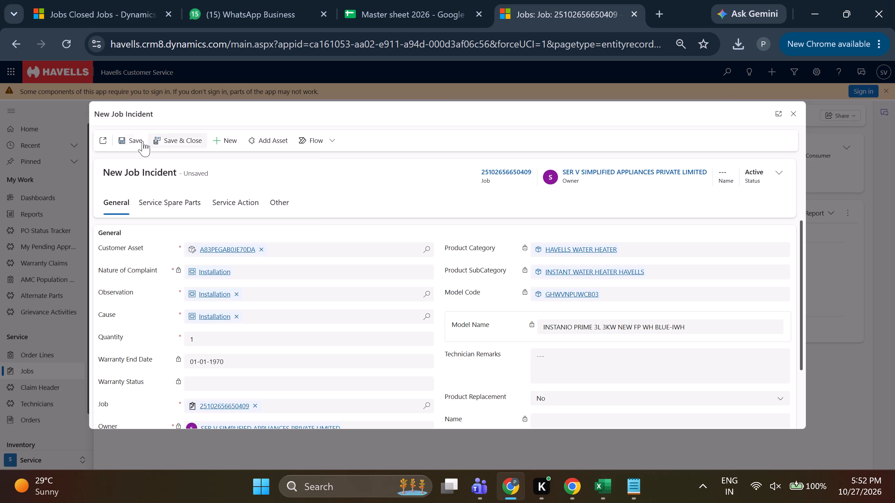
click(131, 137)
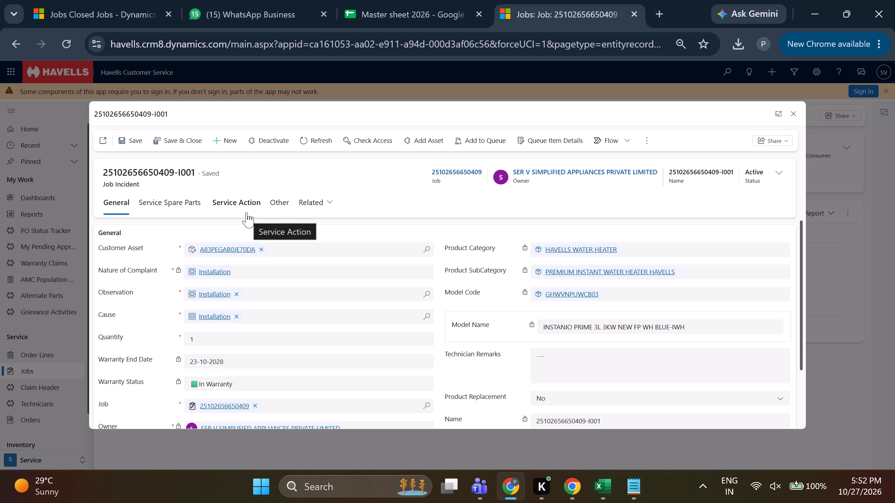
Mark the incident's Installation Done service action as Used, then save and close both the job service and the incident.
click(246, 212)
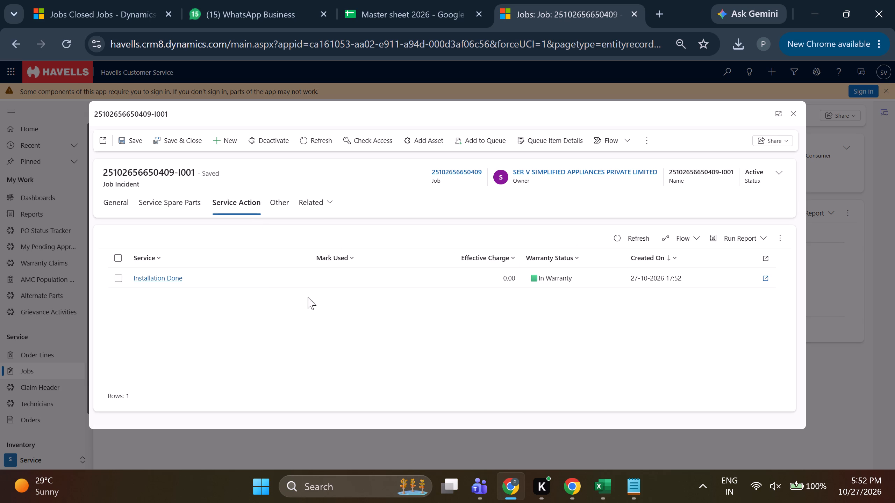
triple_click(351, 276)
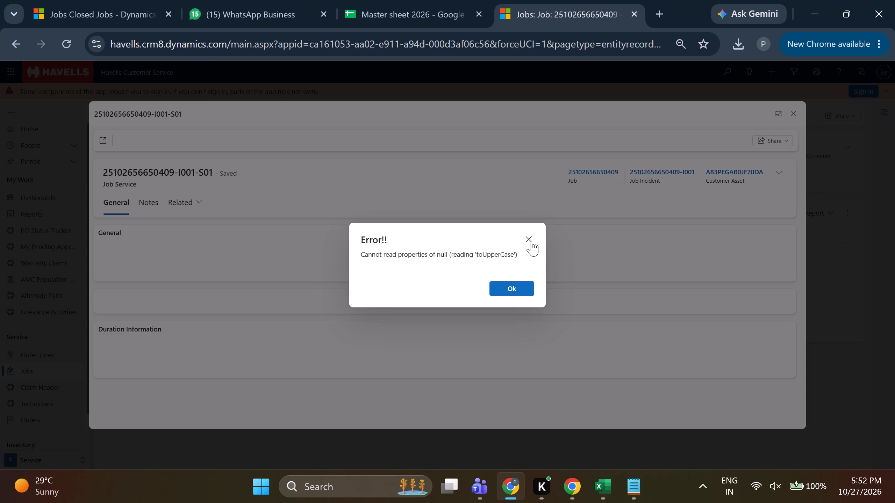
click(531, 241)
click(345, 246)
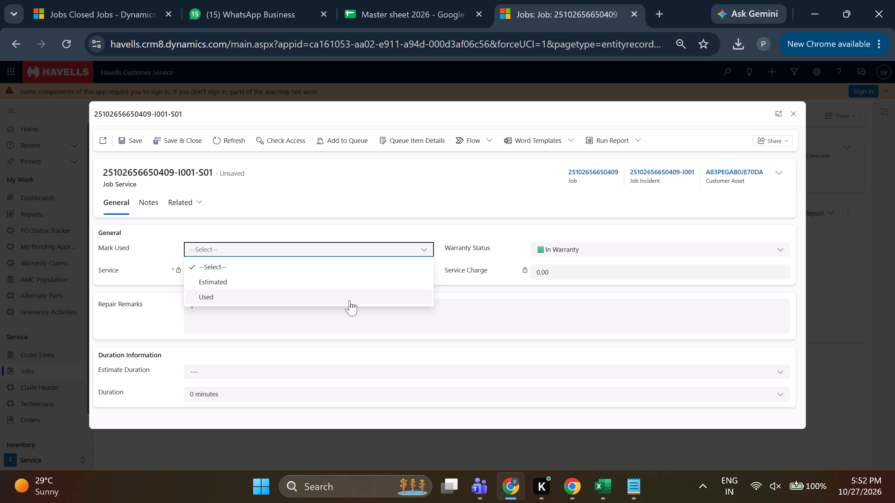
click(350, 300)
click(183, 143)
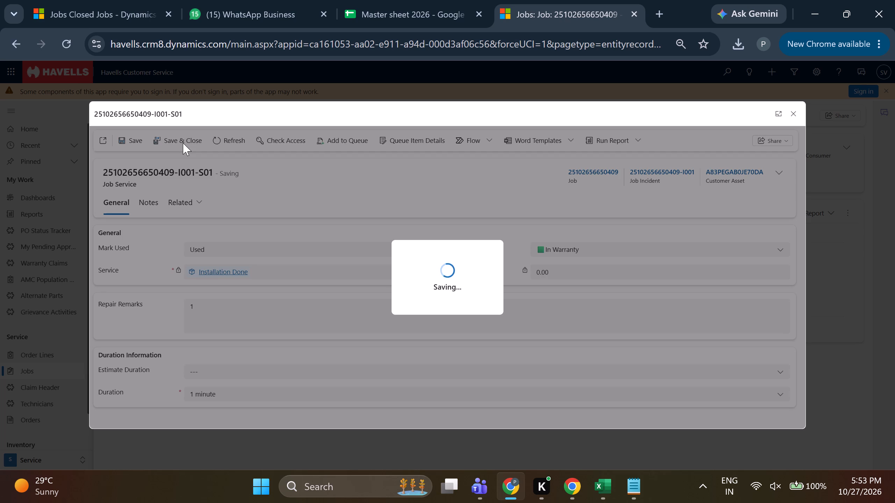
click(183, 143)
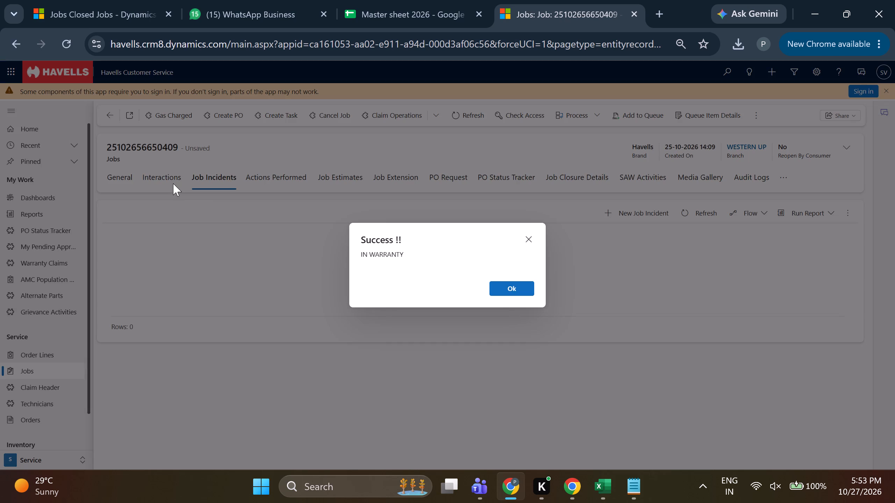
click(509, 292)
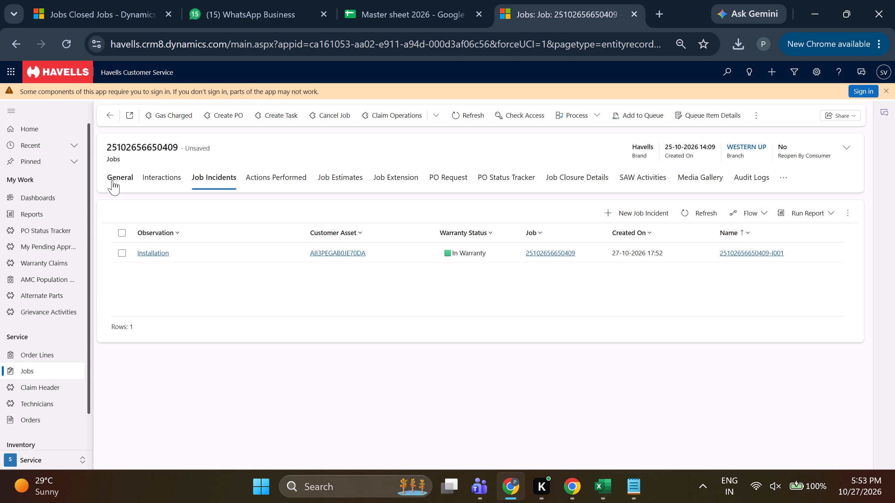
click(112, 180)
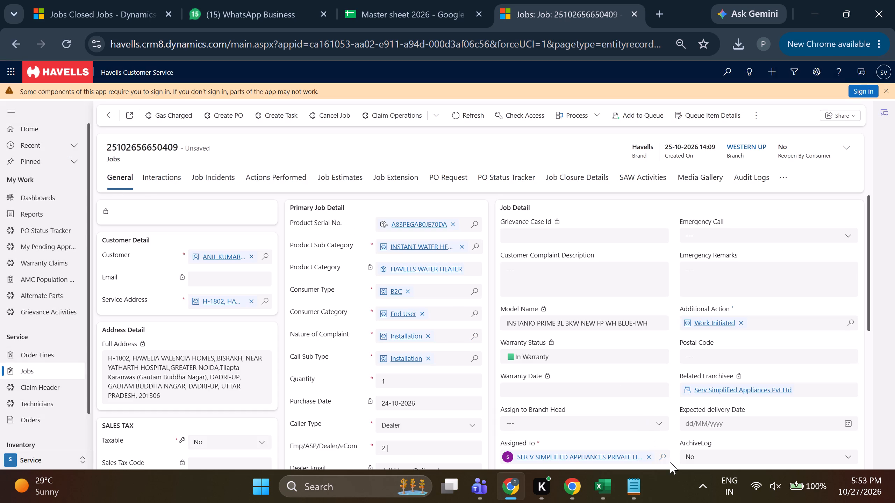
click(670, 462)
click(663, 459)
scroll(602, 404, down, 2)
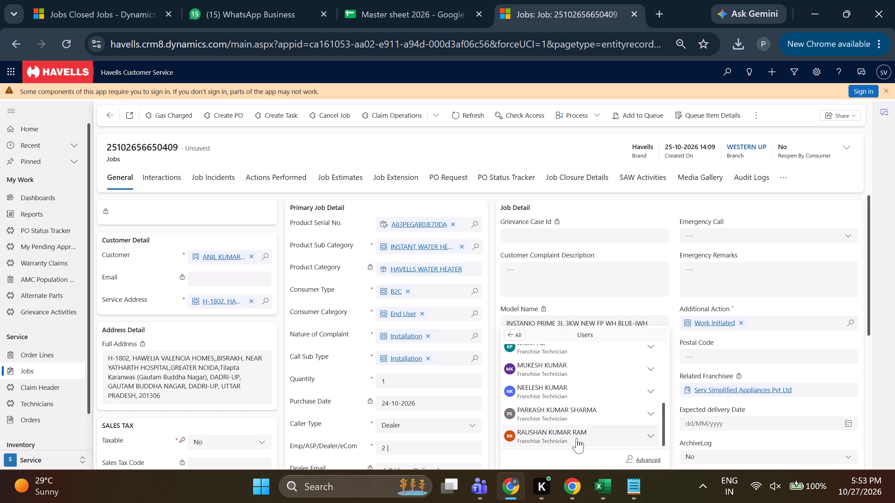
click(562, 416)
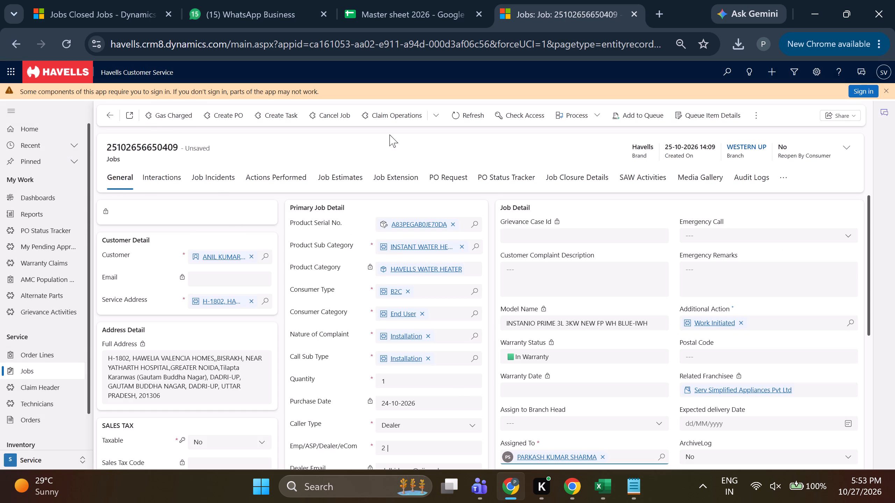
click(472, 113)
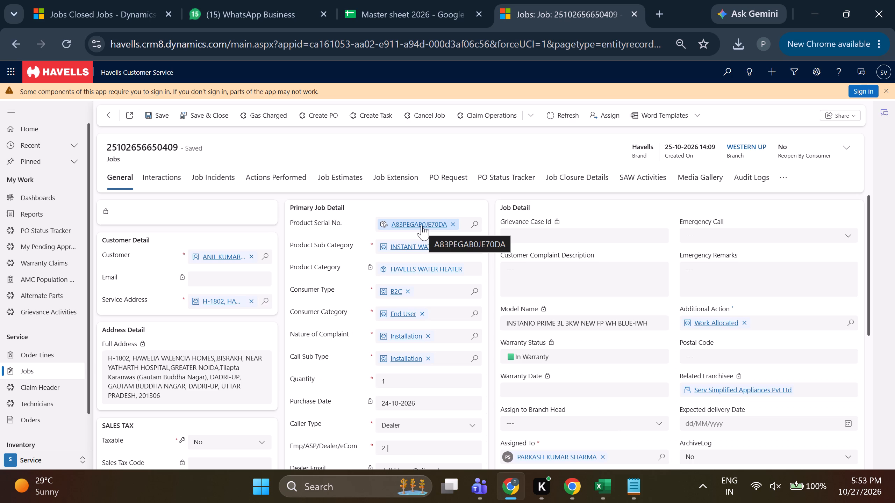
click(422, 225)
click(162, 181)
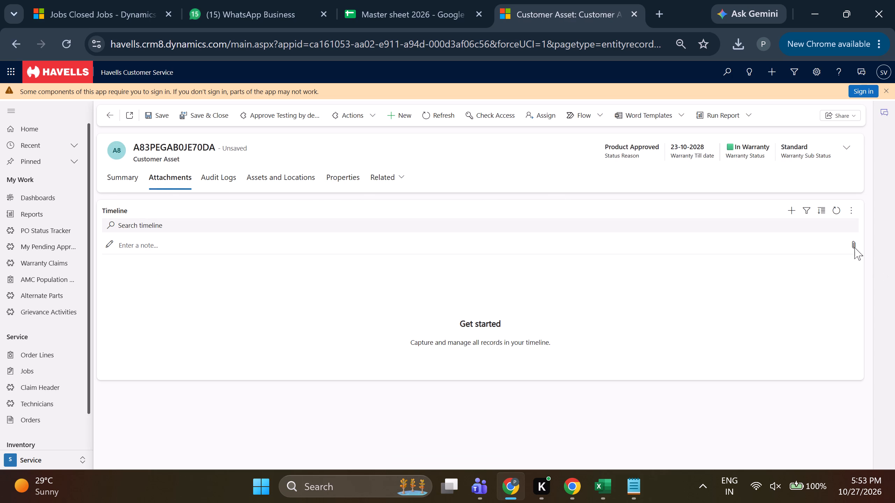
click(854, 246)
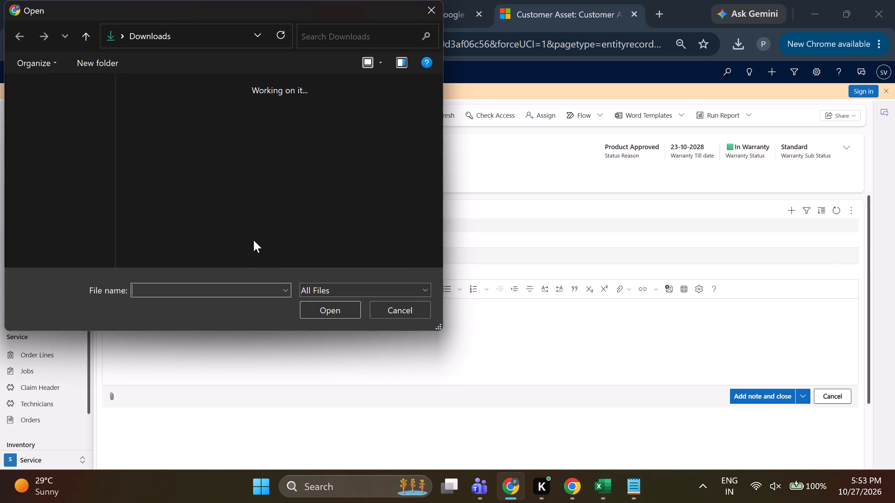
double_click(158, 141)
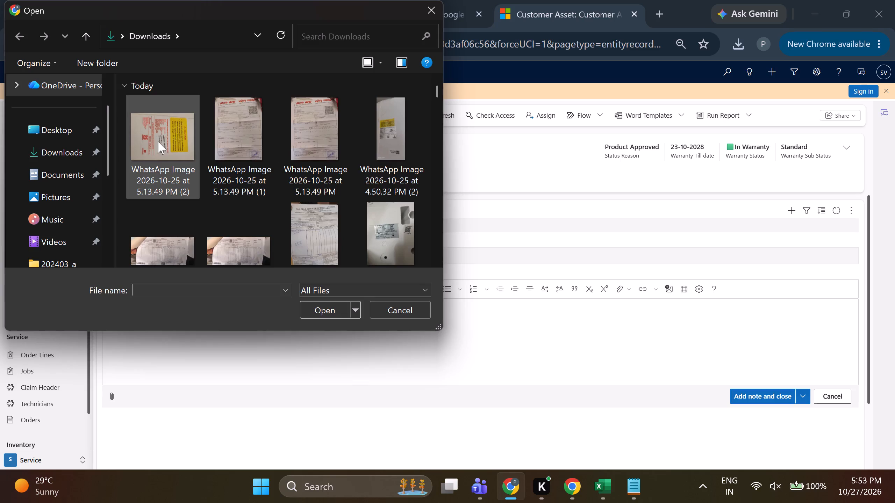
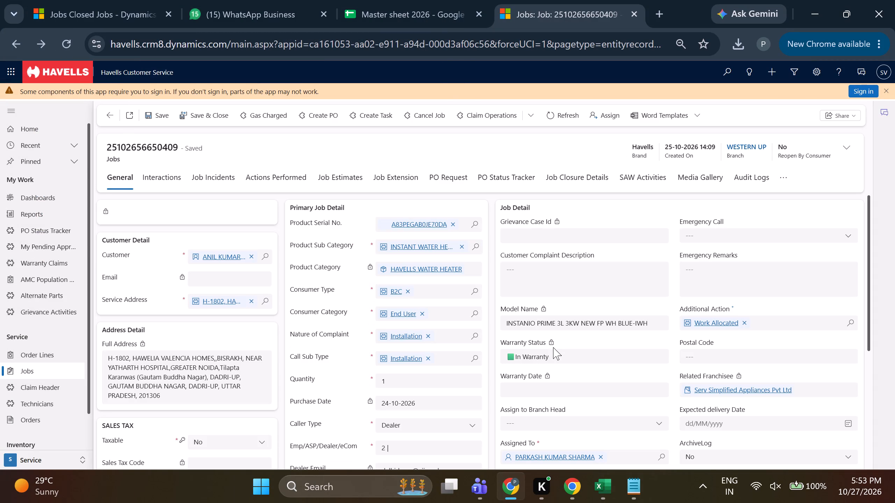
Enter INSTALLATION DONE as both the consumer remark and the repair description in the job's closure details.
scroll(566, 365, down, 1)
scroll(563, 308, up, 3)
click(570, 184)
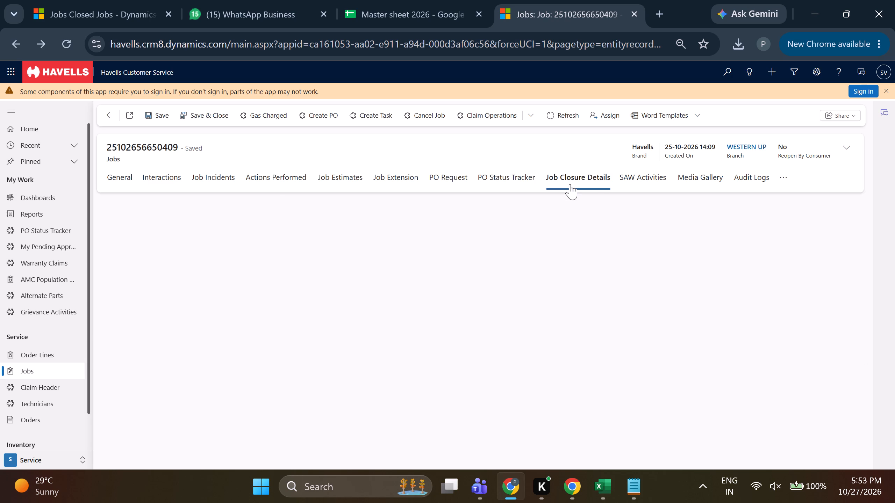
click(607, 311)
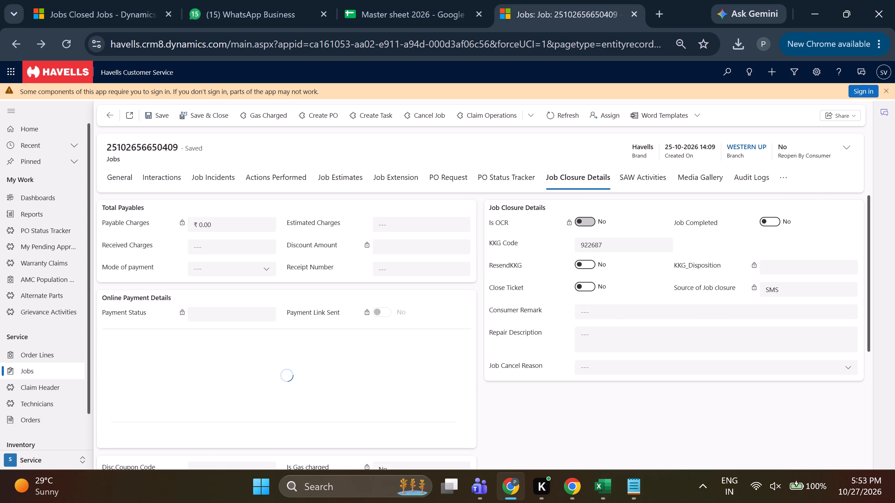
click(704, 183)
triple_click(662, 315)
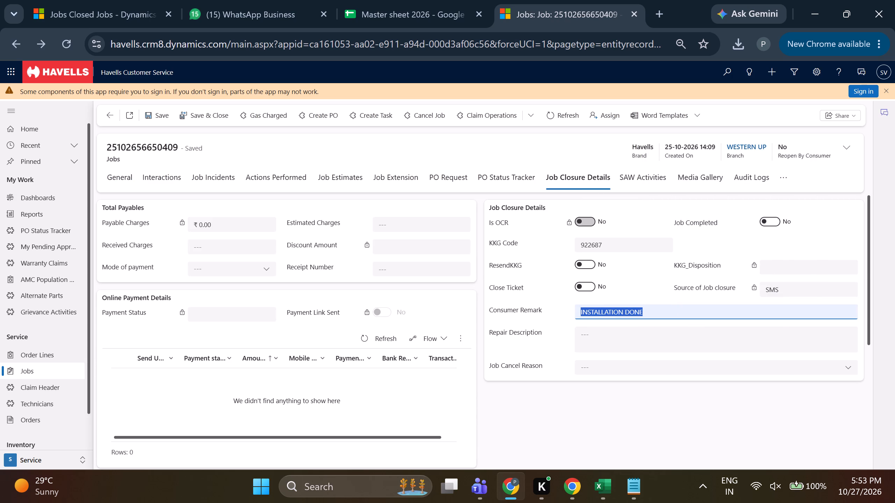
key(ctrl+c)
ctrl+click(655, 341)
key(ctrl+v)
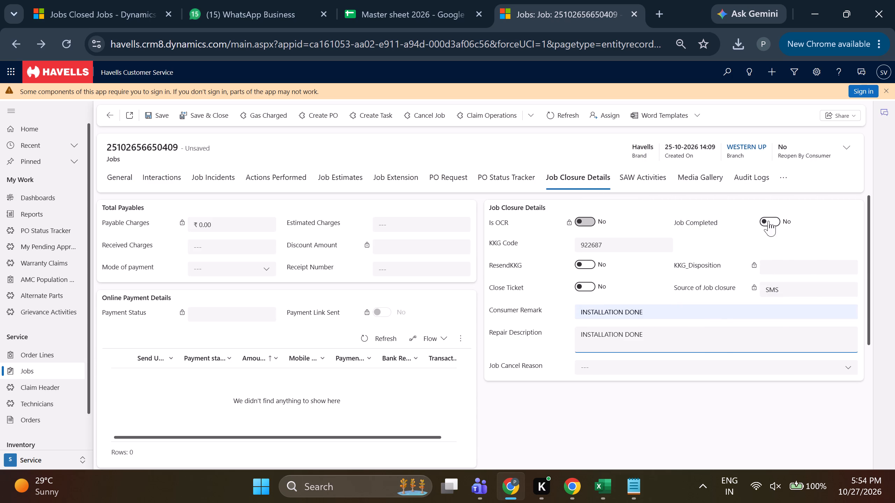
click(768, 221)
click(162, 114)
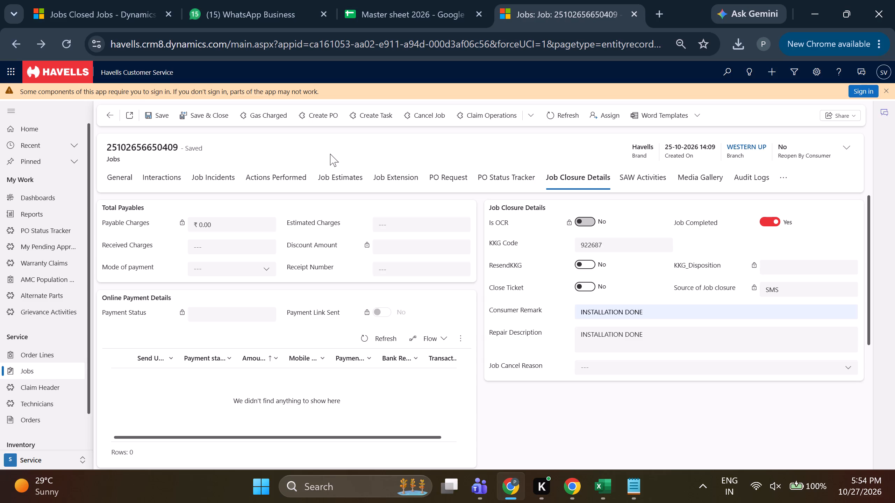
click(206, 103)
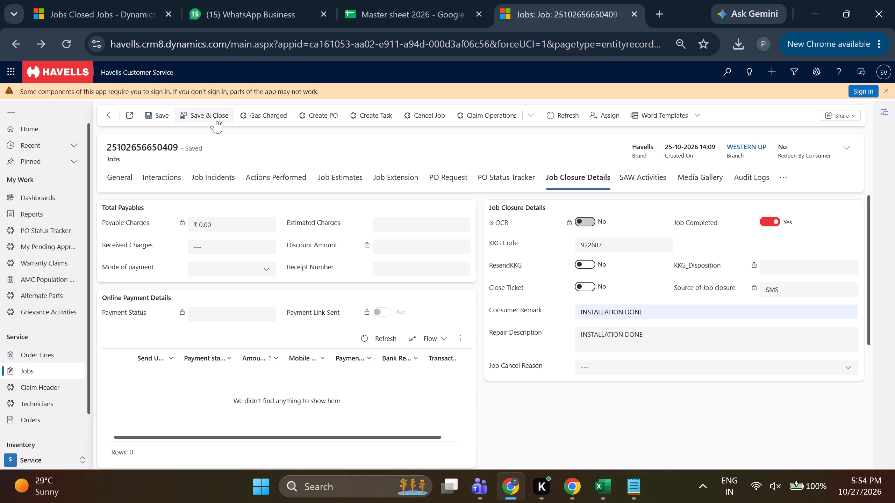
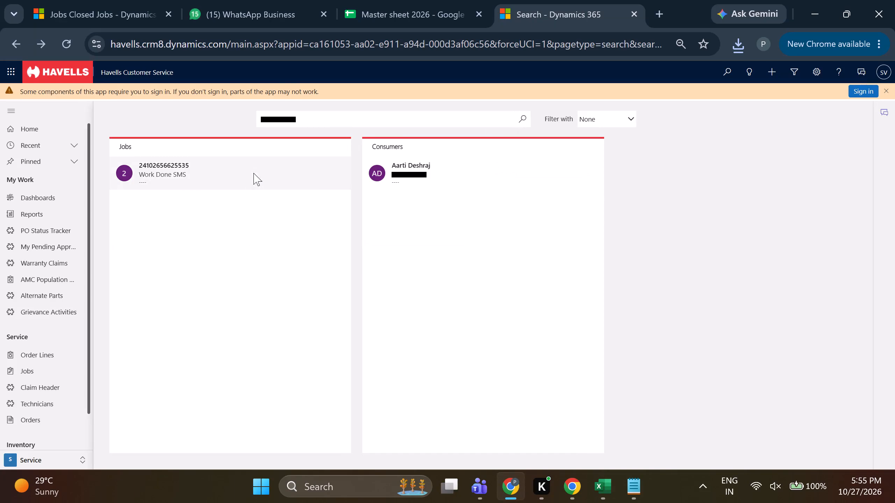
click(250, 38)
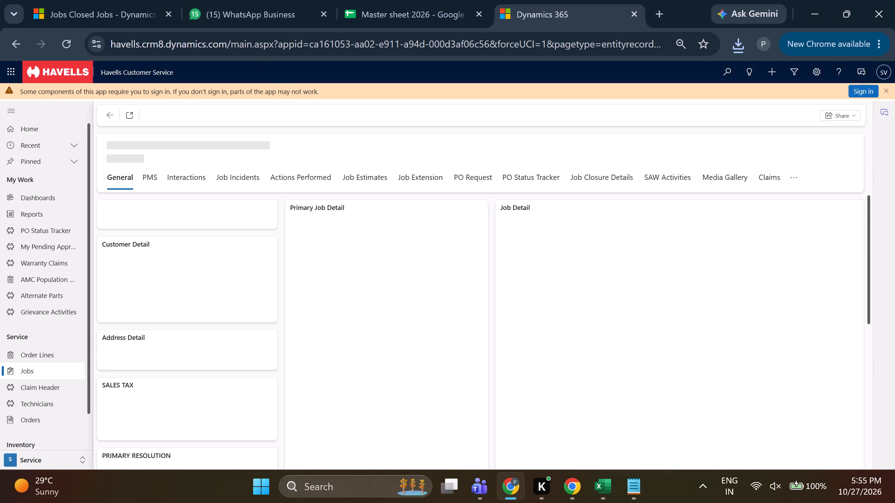